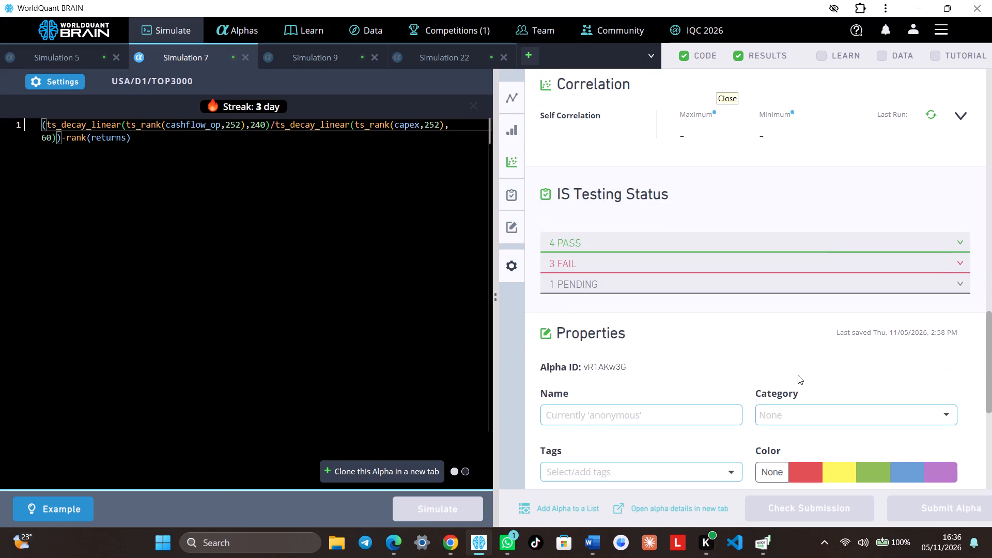
scroll(797, 363, up, 5)
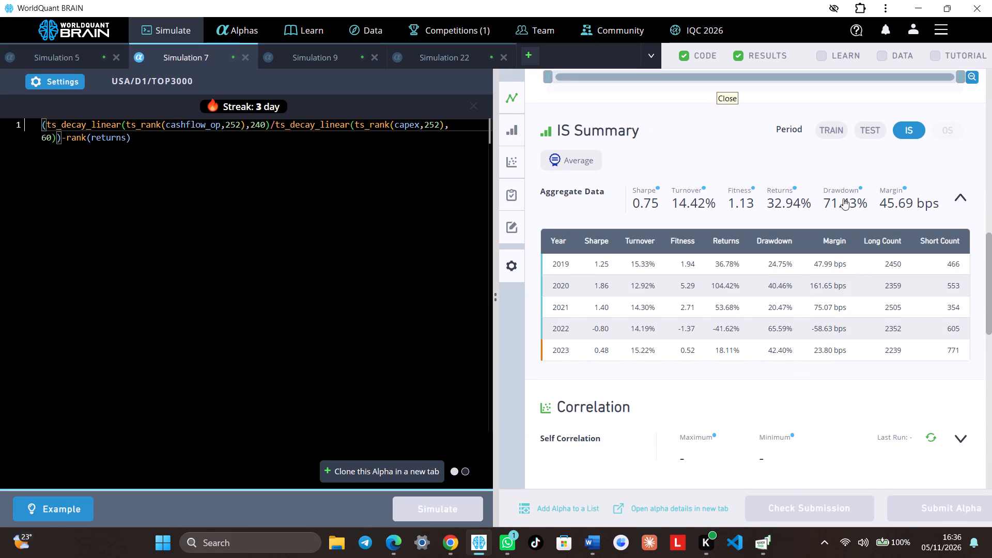
click(863, 131)
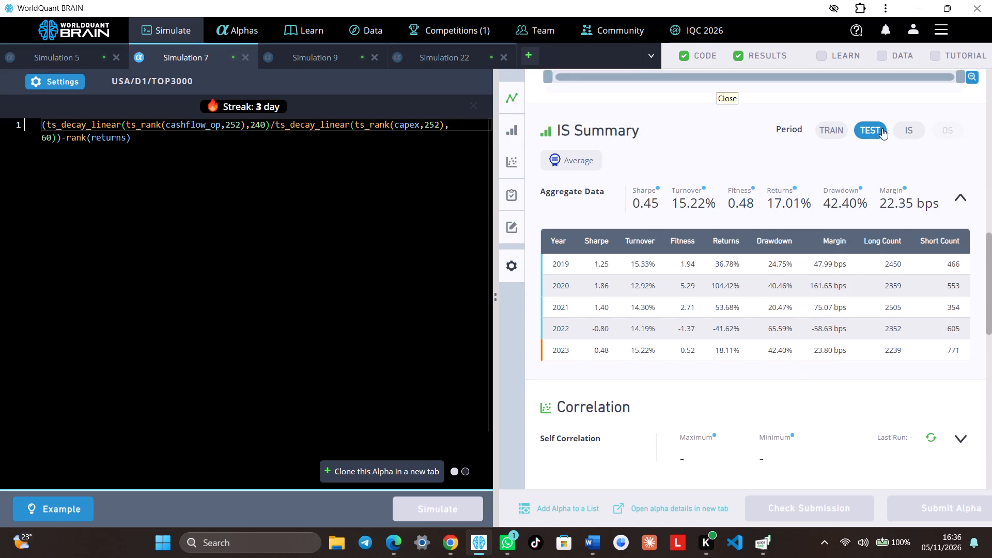
click(900, 123)
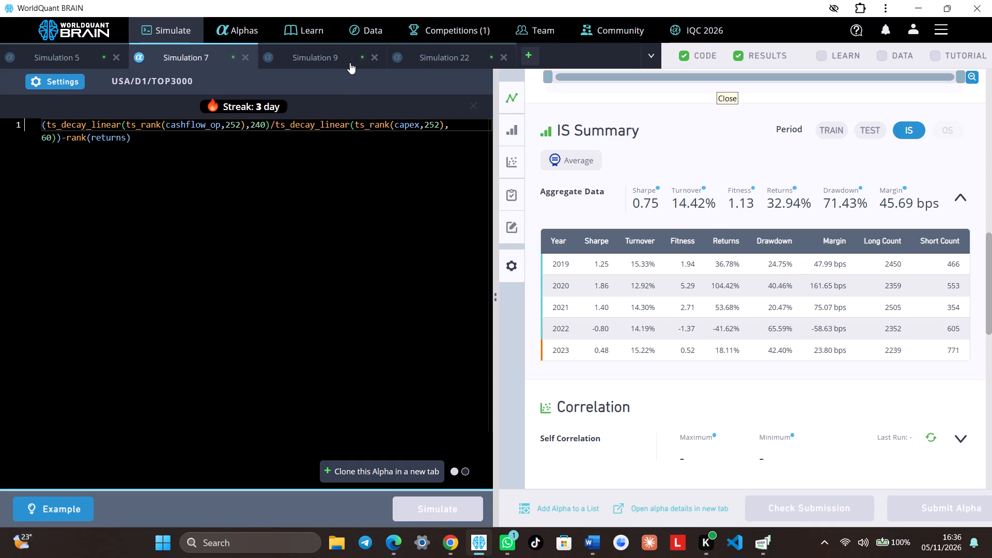
click(346, 58)
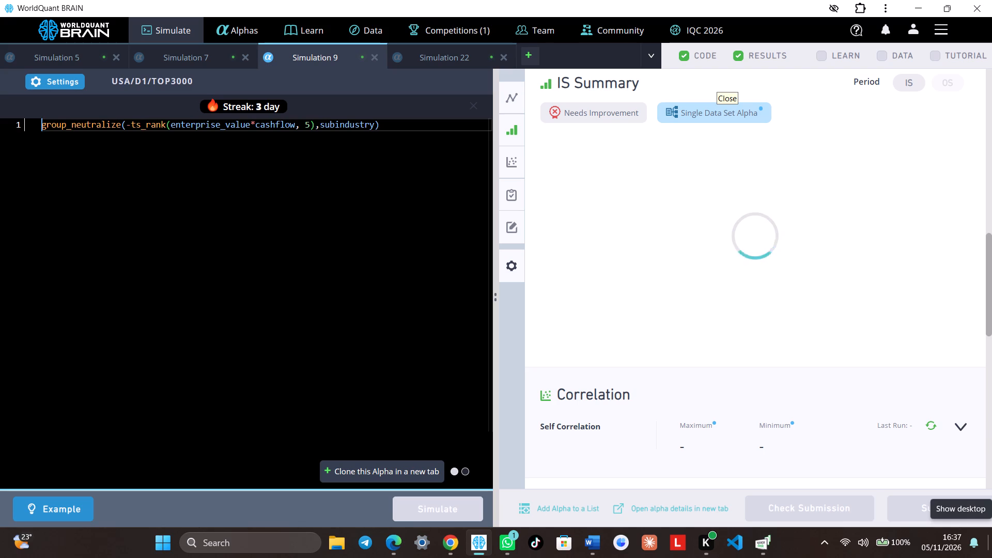
Switch to YouTube in Chrome and play the recommended "Latest Banger Mix 2026" video by DJ Jian.
click(450, 552)
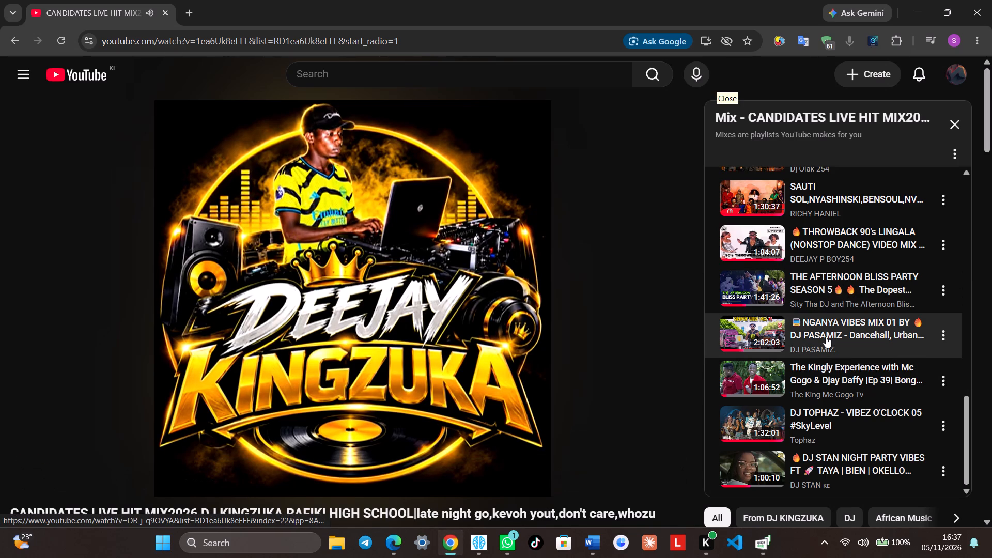
scroll(793, 268, down, 2)
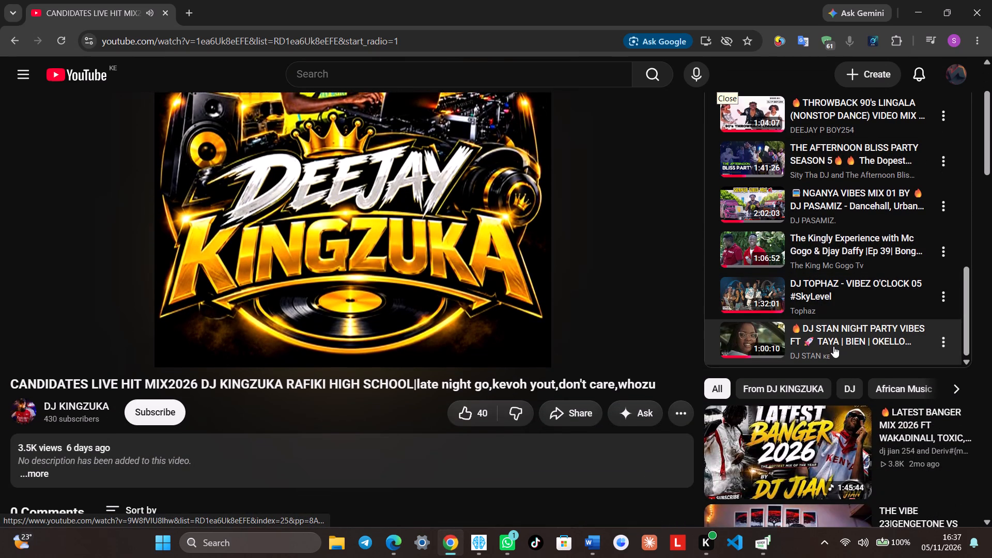
scroll(833, 339, down, 4)
drag(764, 196, 766, 200)
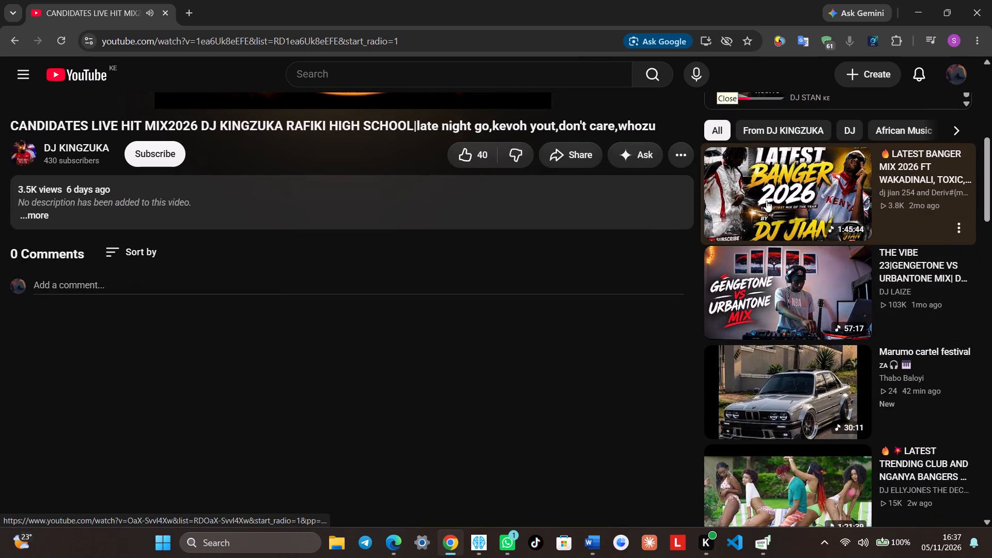
click(785, 179)
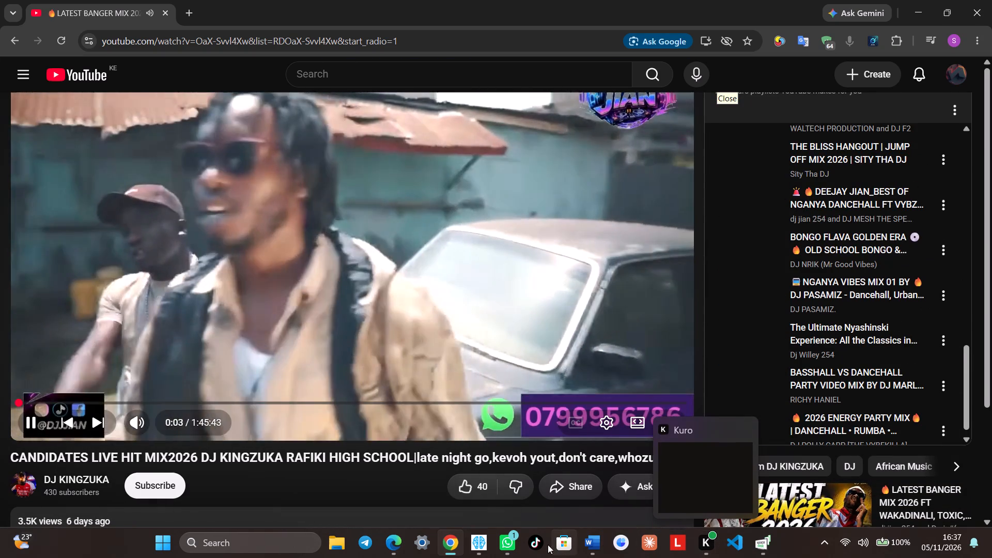
Return to WorldQuant BRAIN and read through the Alpha Examples for Silver Users article in the Learn documentation, down to Bull Trap.
click(442, 541)
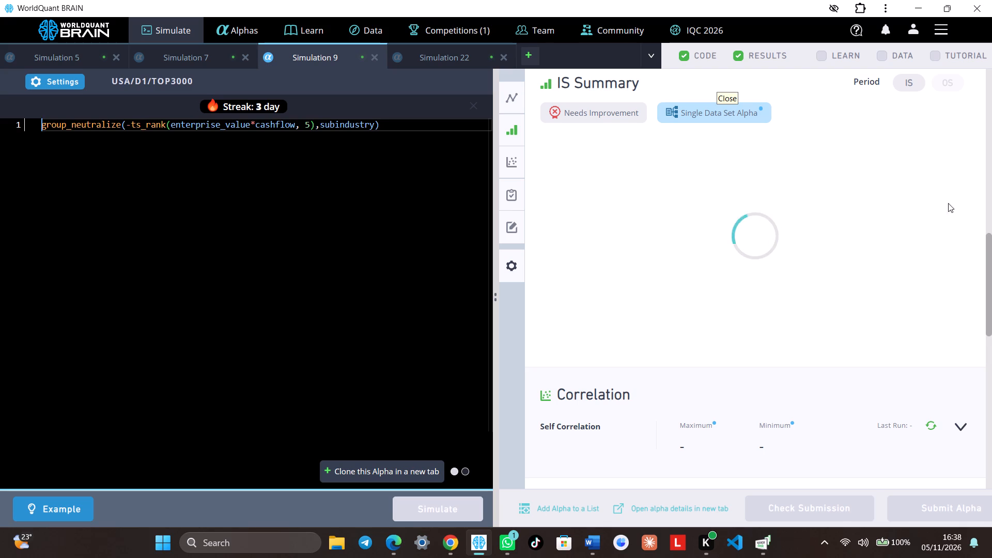
click(822, 55)
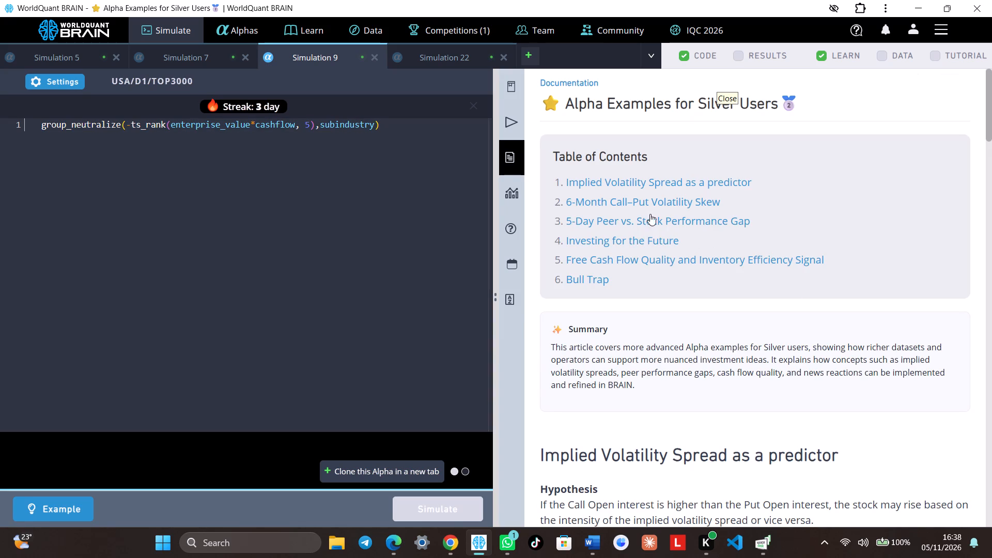
scroll(655, 210, down, 1)
scroll(664, 211, up, 6)
scroll(710, 243, down, 2)
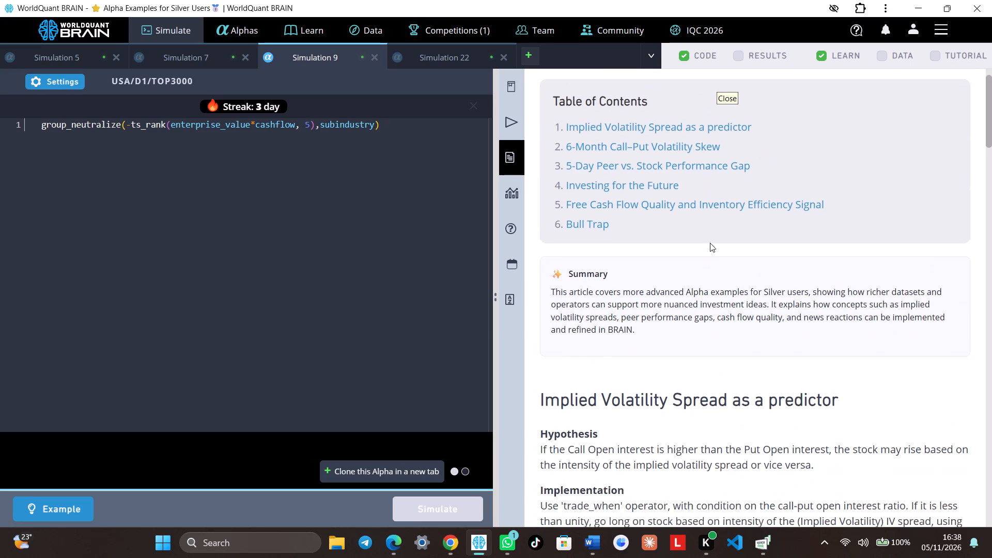
scroll(710, 243, down, 4)
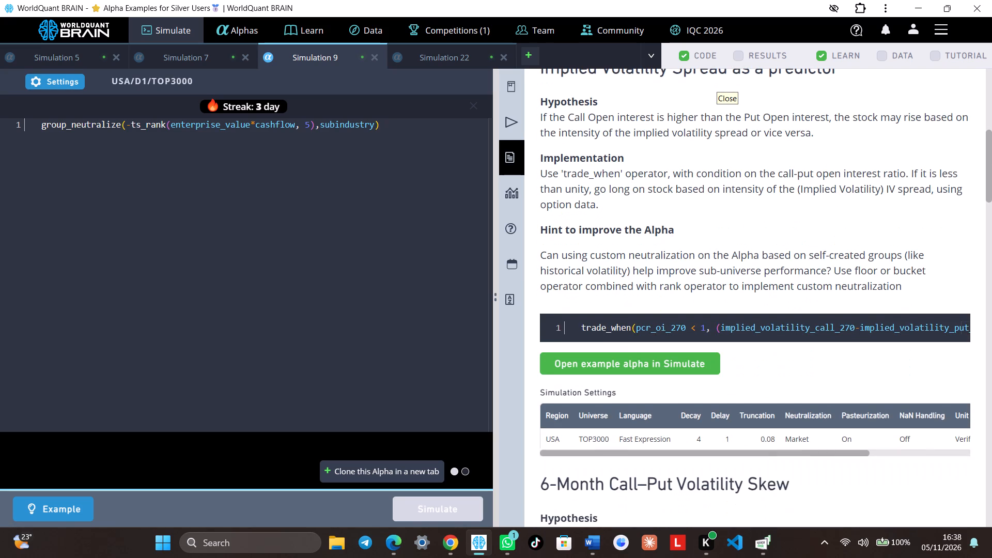
scroll(923, 324, down, 5)
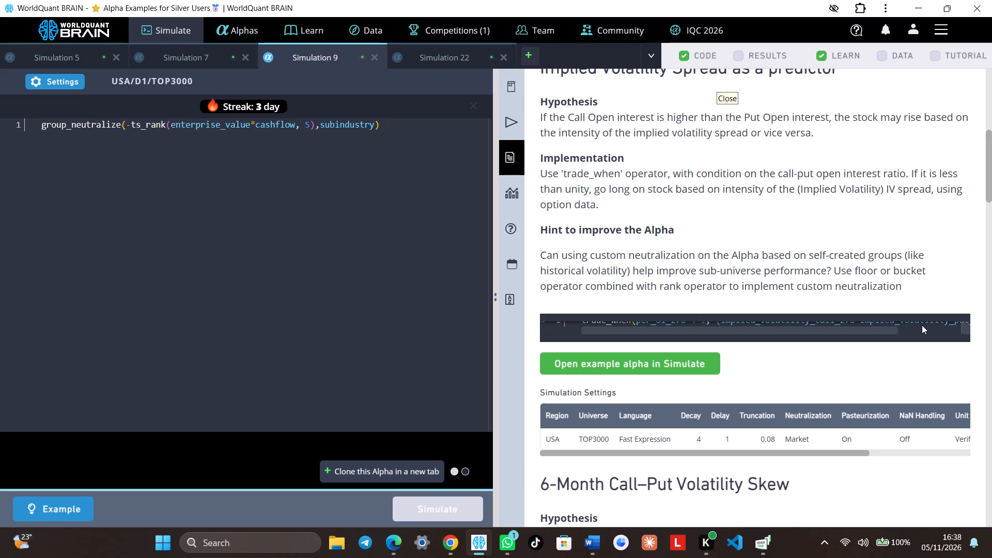
scroll(877, 395, down, 6)
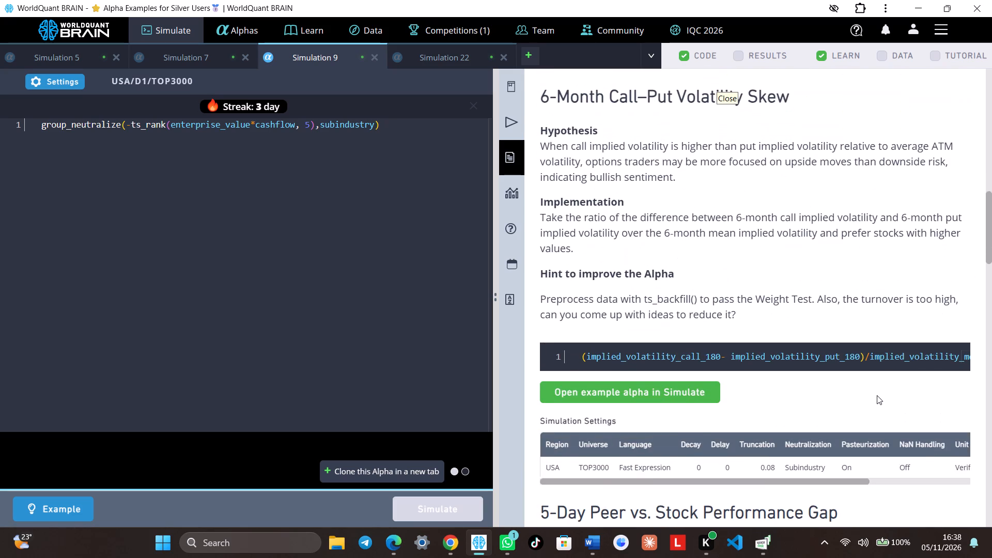
scroll(878, 395, down, 7)
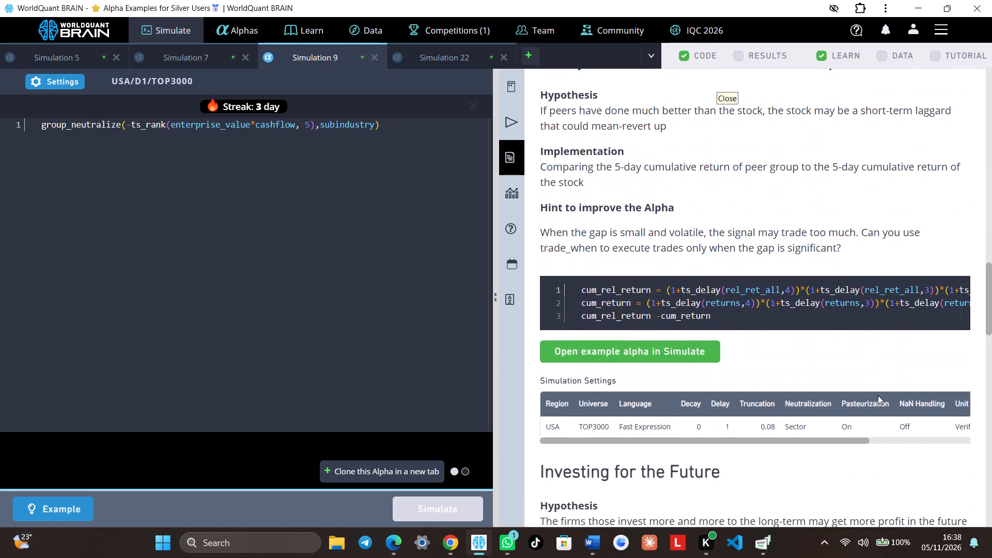
scroll(878, 395, down, 5)
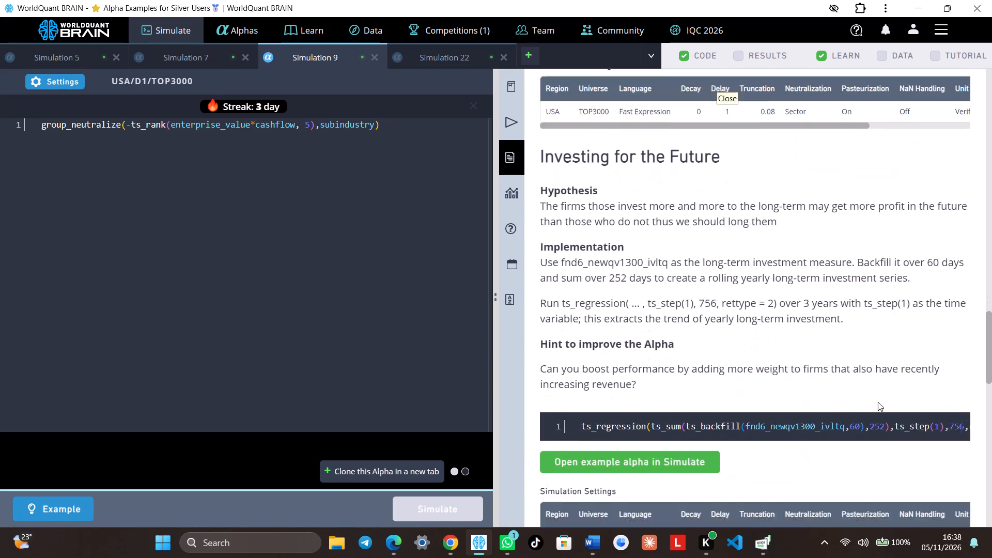
scroll(878, 402, down, 2)
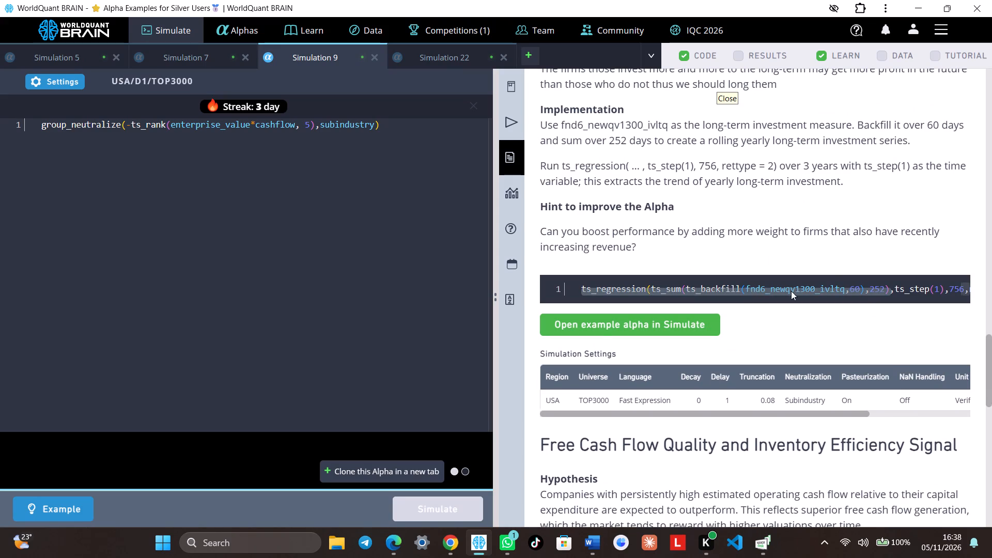
scroll(852, 297, down, 4)
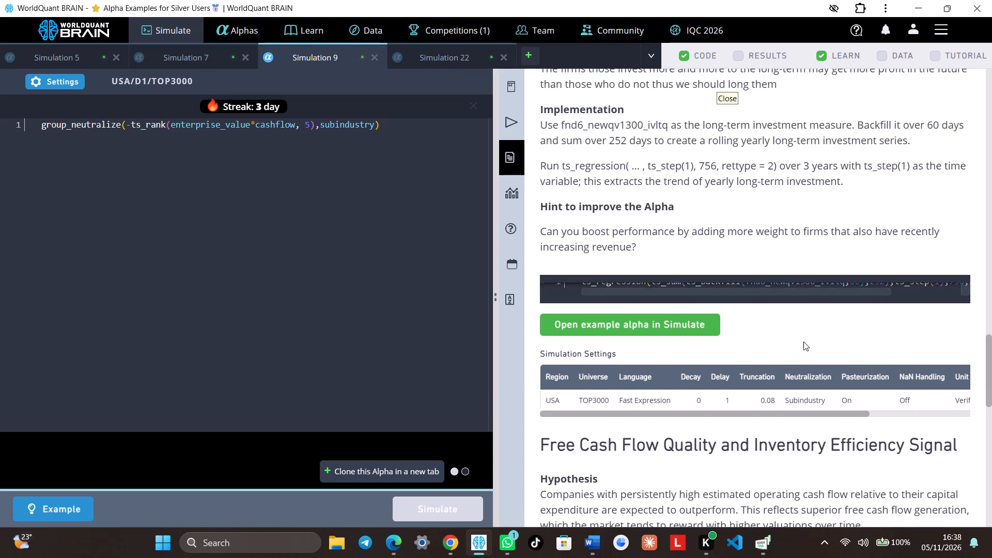
scroll(799, 343, down, 8)
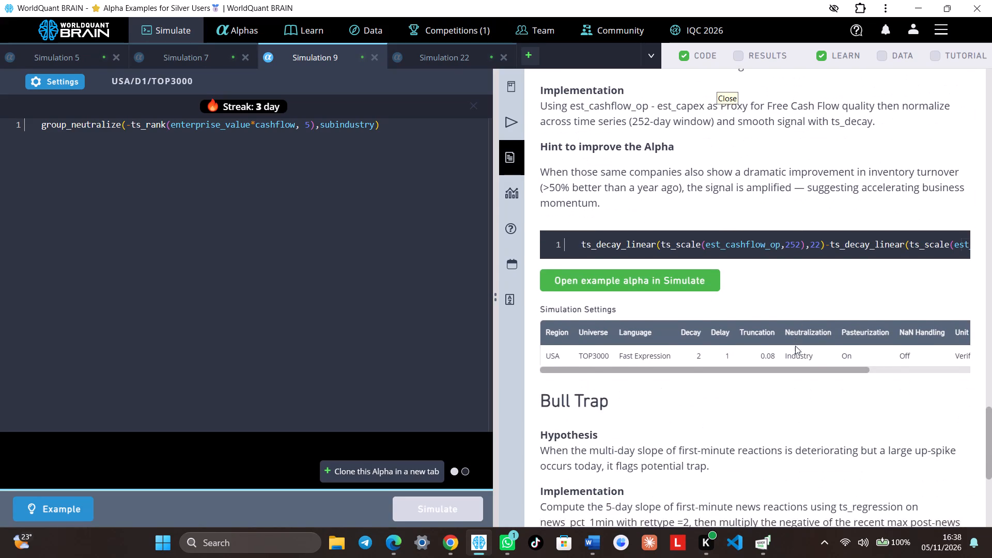
scroll(795, 346, down, 5)
scroll(794, 348, up, 4)
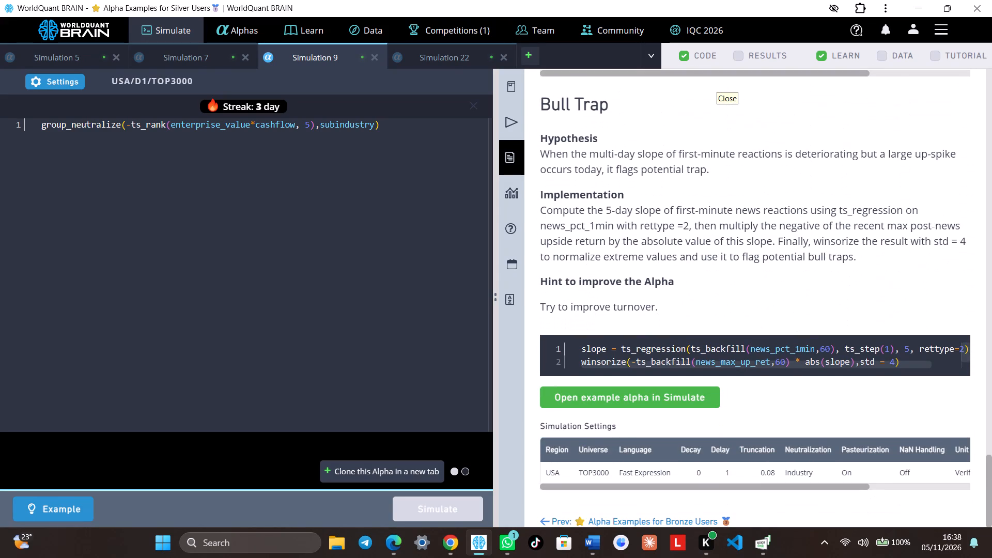
Open the "Investing for the Future" example alpha in a new simulation and simulate it.
scroll(794, 348, up, 12)
scroll(699, 292, up, 12)
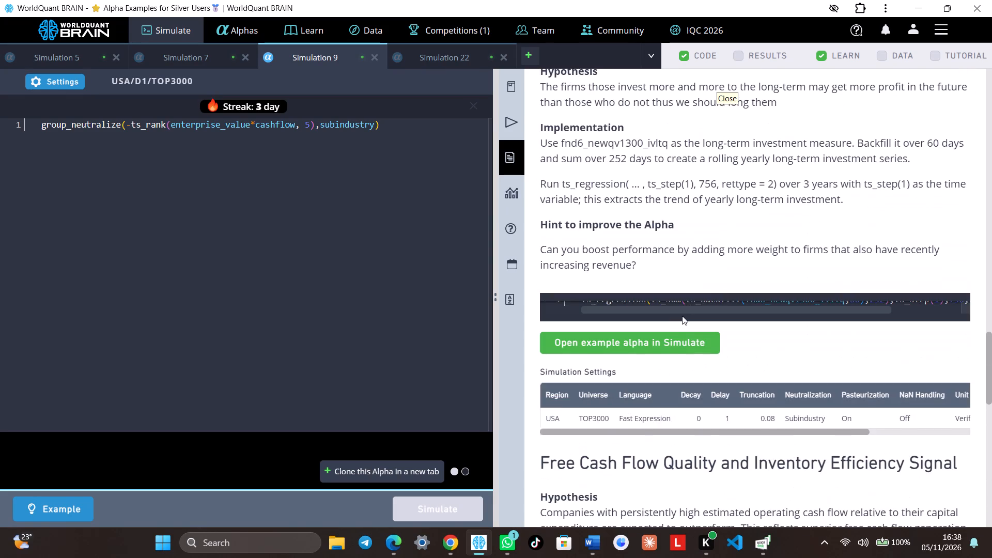
scroll(673, 329, up, 2)
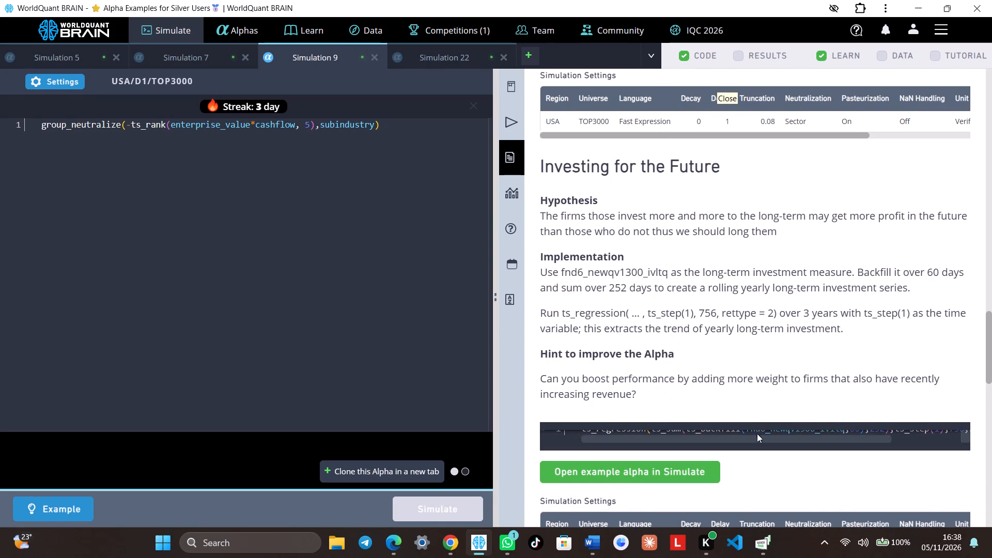
scroll(757, 433, up, 1)
click(698, 468)
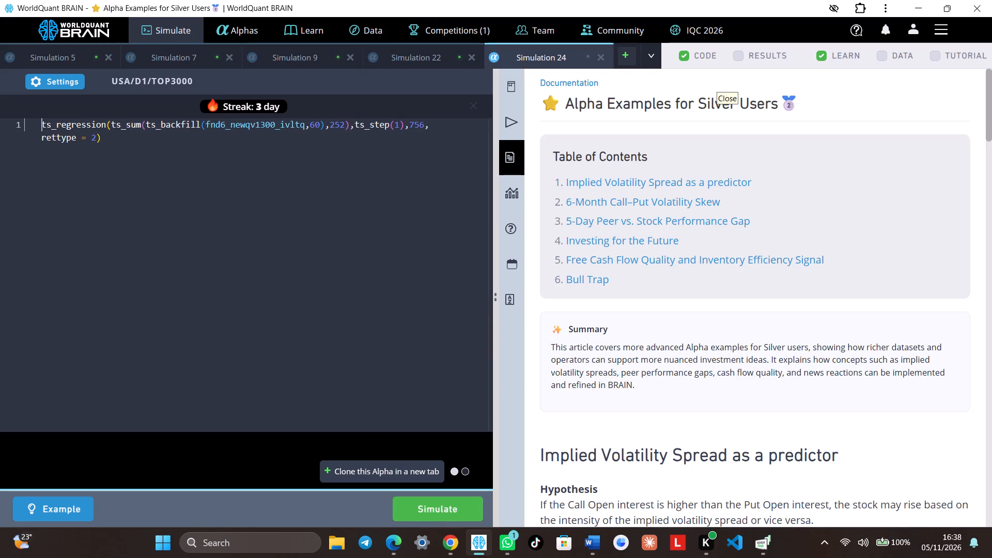
click(452, 504)
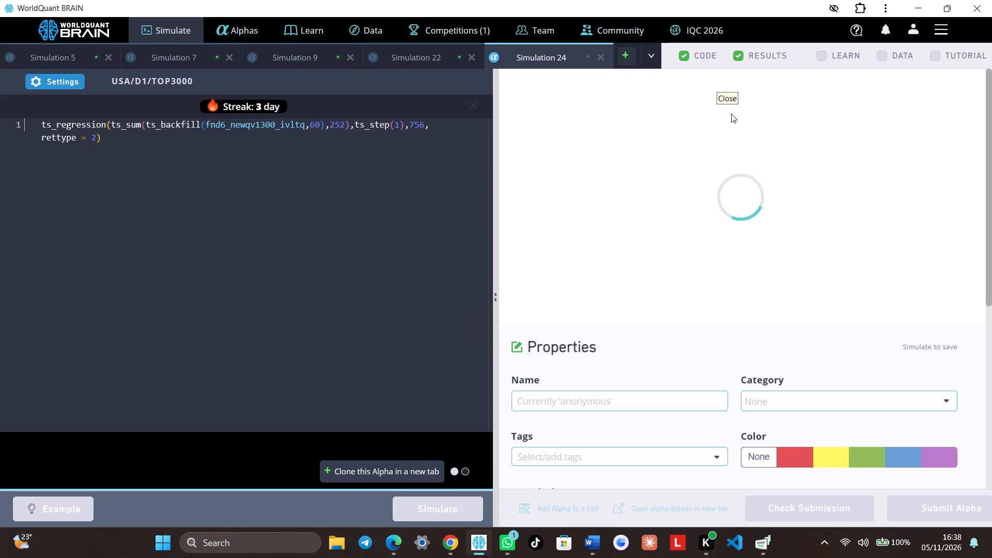
Go back to the Learn documentation and open the Alpha Examples for Bronze Users article from the end of the Silver article.
click(820, 56)
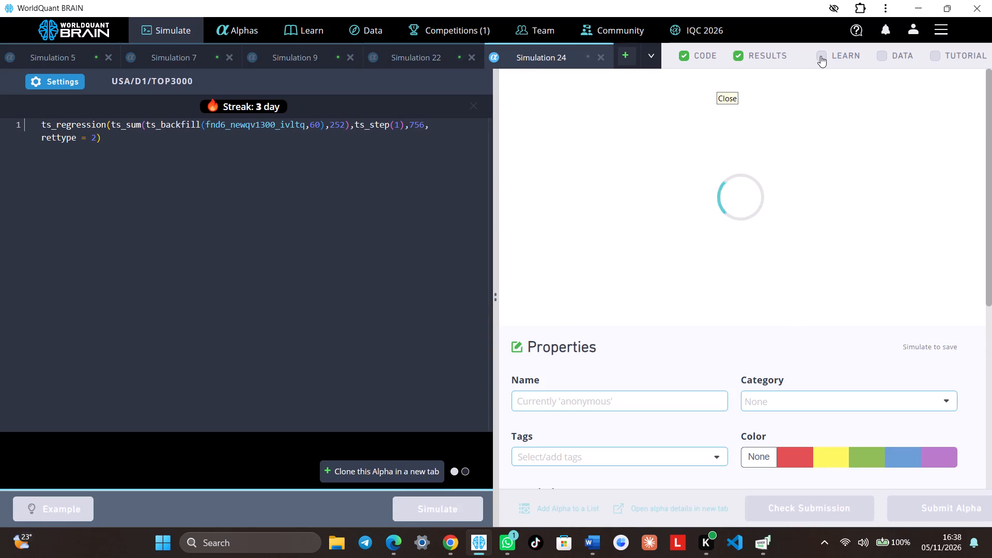
scroll(707, 214, up, 6)
scroll(616, 241, down, 5)
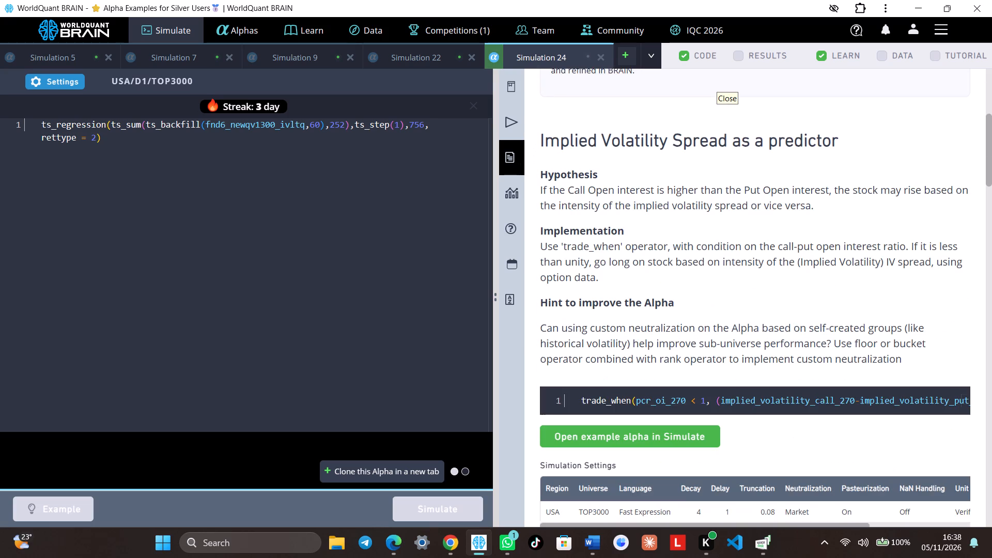
scroll(615, 478, down, 20)
scroll(615, 478, down, 12)
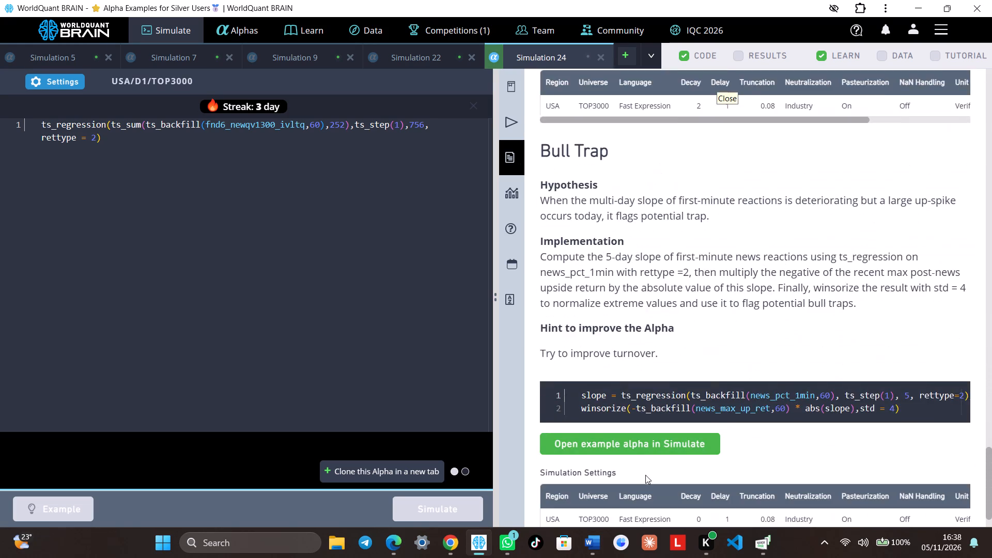
scroll(637, 474, down, 15)
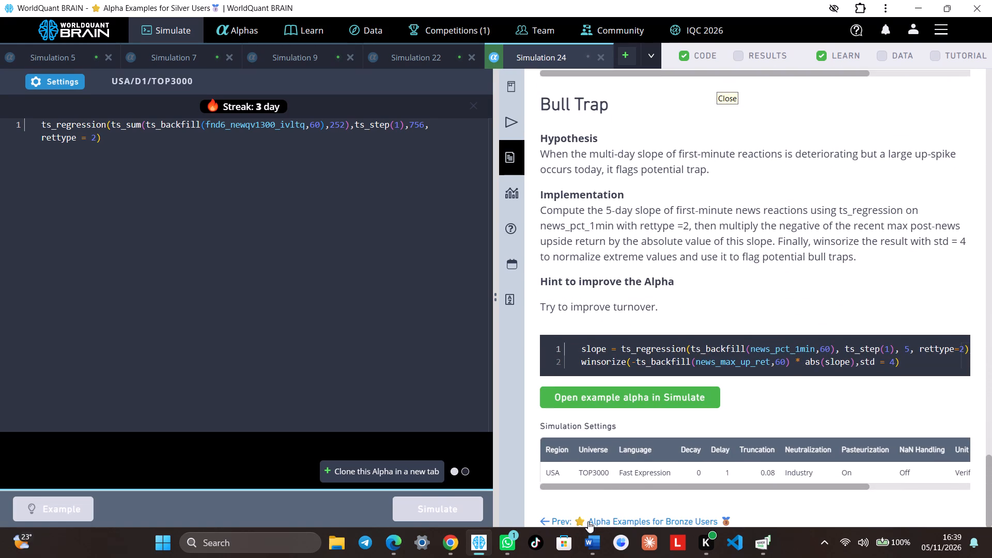
click(548, 522)
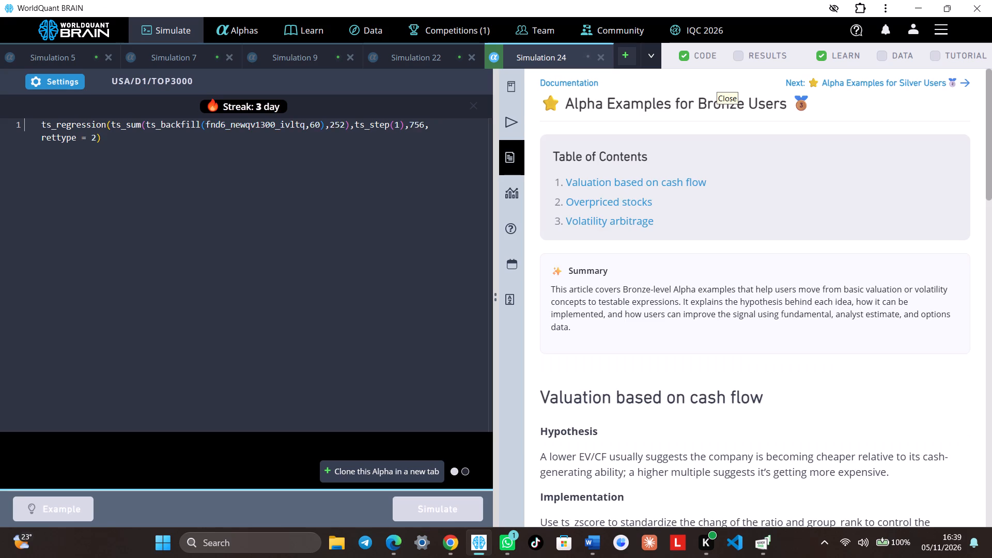
Open the Volatility arbitrage example alpha from the Bronze Users article in a new simulation.
scroll(748, 314, down, 1)
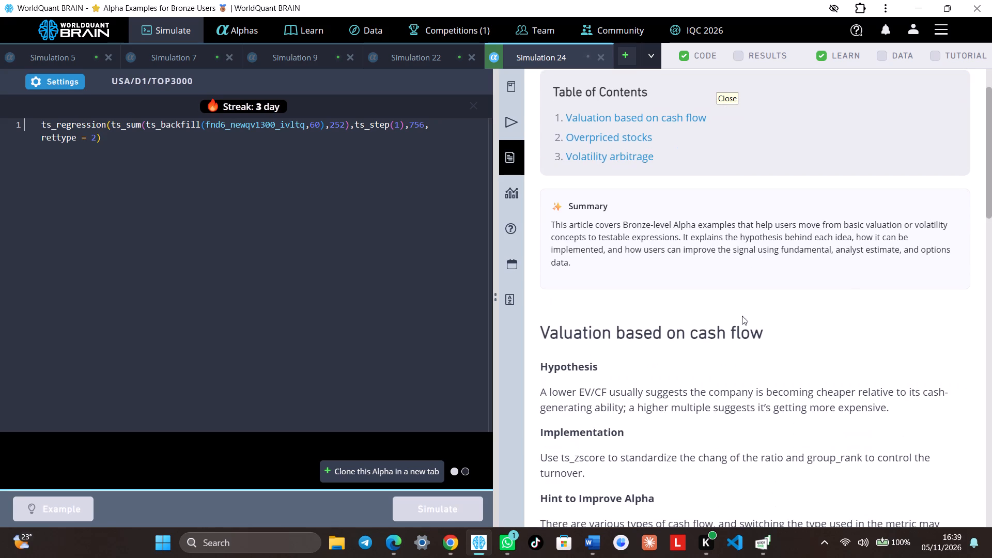
scroll(747, 376, down, 17)
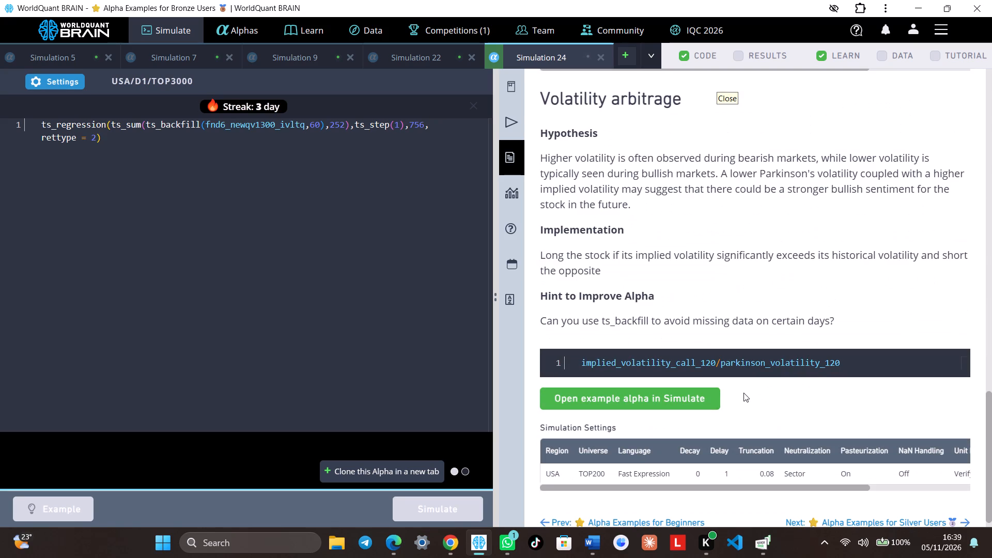
scroll(742, 394, down, 15)
click(705, 387)
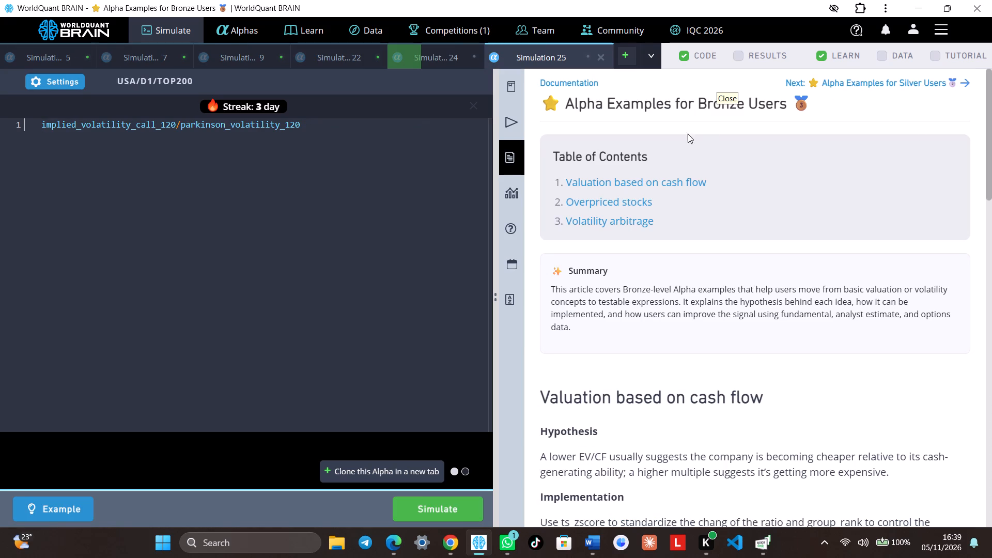
Go back to the Documentation overview, open "Must-read posts: How to improve your Alphas" under Advanced Topics, and look through its linked posts.
click(549, 81)
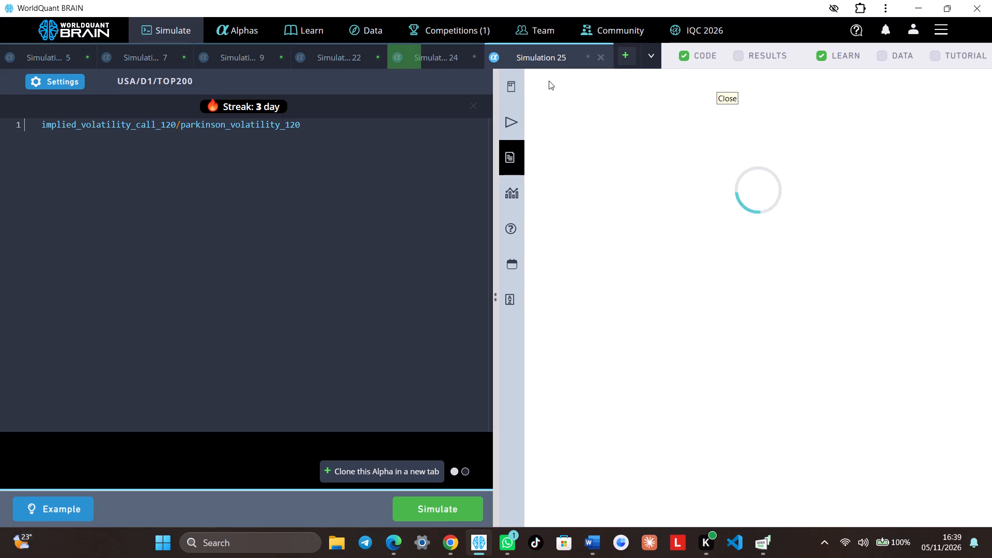
scroll(703, 242, down, 4)
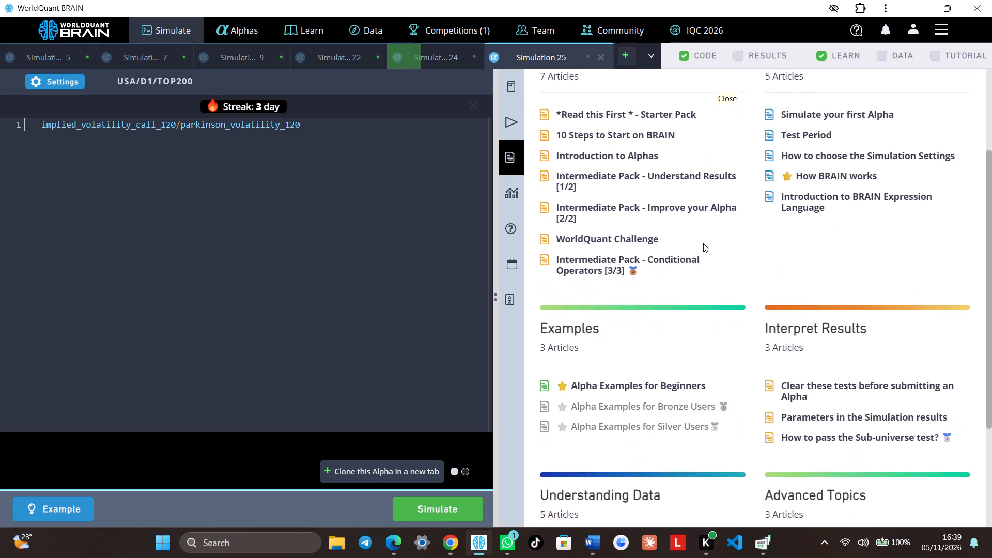
scroll(703, 243, down, 2)
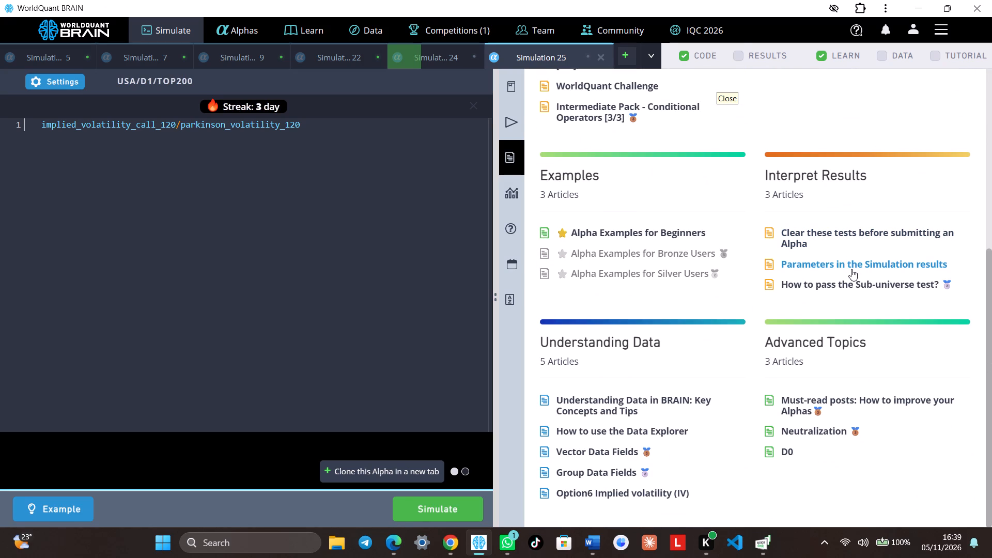
click(894, 397)
scroll(775, 391, down, 7)
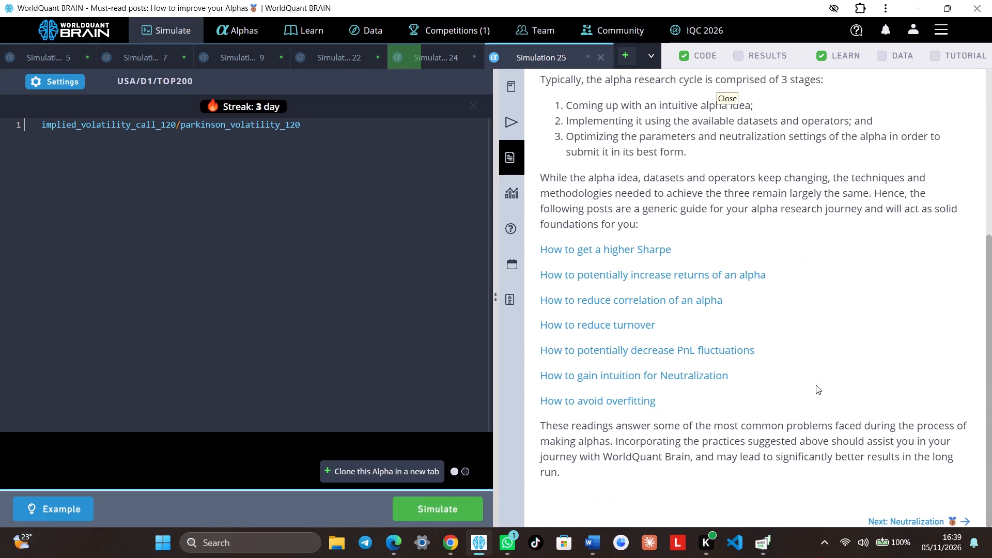
scroll(816, 385, down, 6)
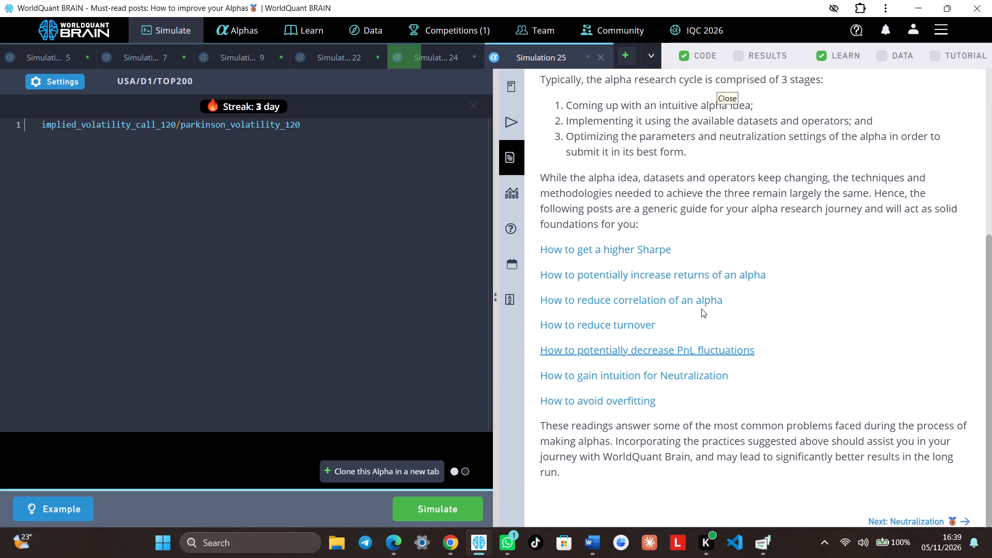
Open the "How to reduce correlation of an alpha" post, agreeing to leave the app page.
click(698, 302)
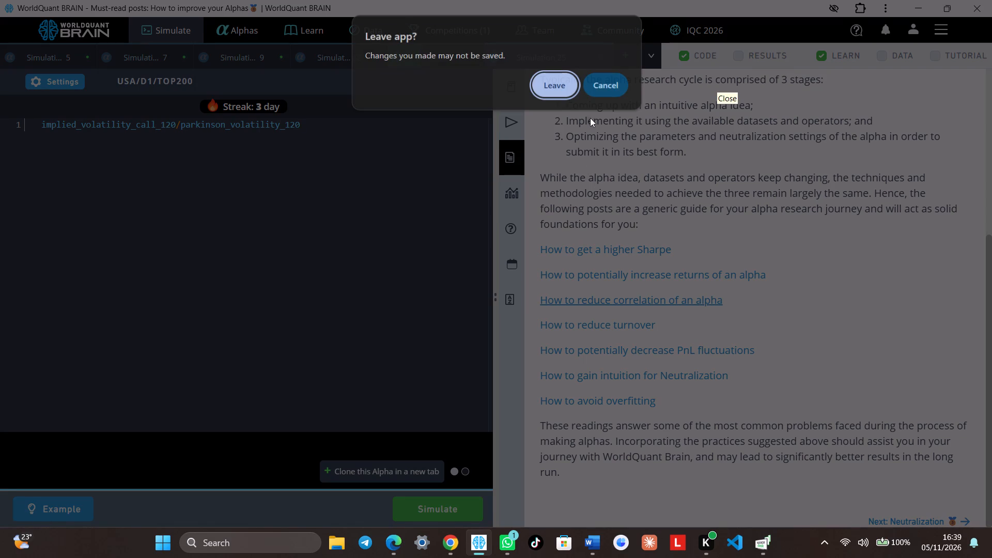
click(647, 180)
click(556, 90)
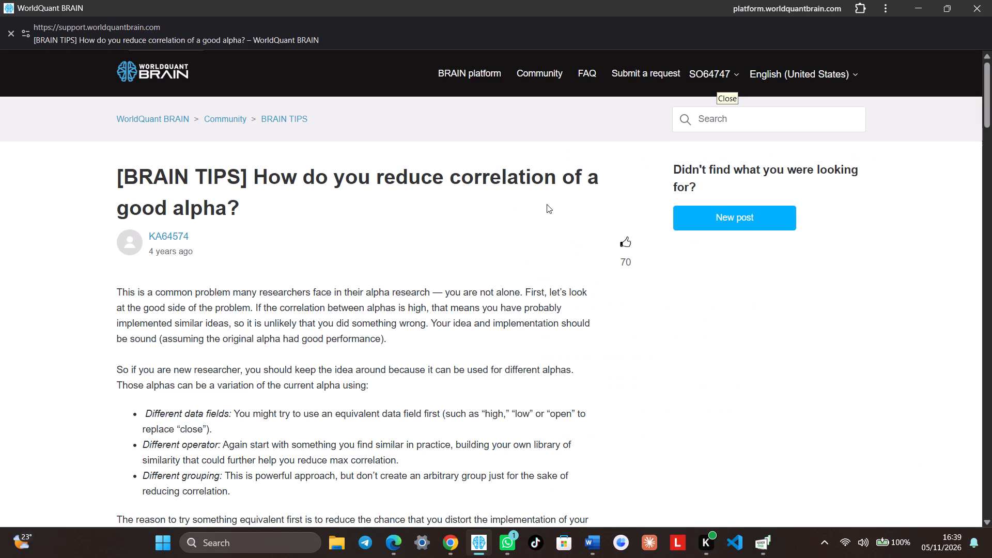
Read the post on reducing the correlation of a good alpha and all of its comments to the end.
scroll(520, 237, down, 3)
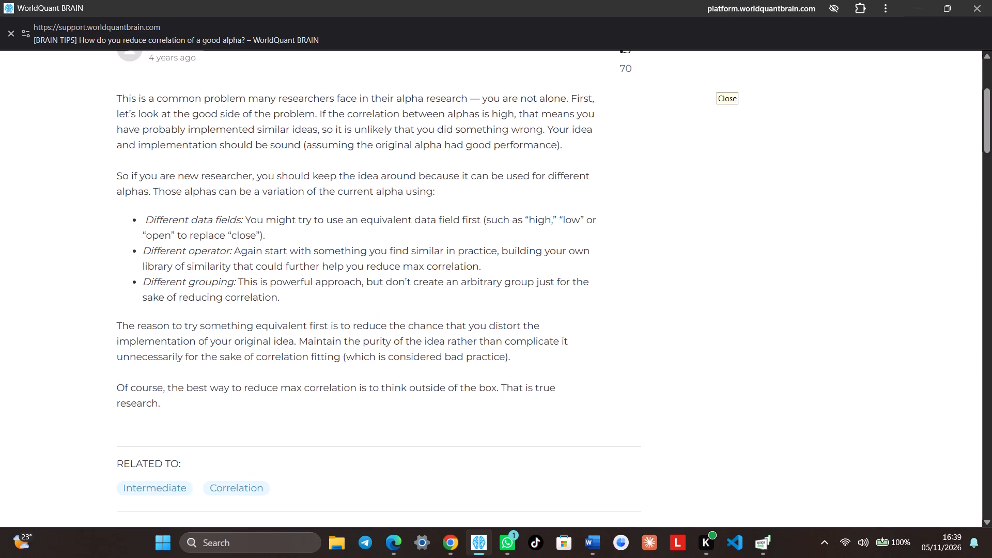
scroll(516, 246, down, 9)
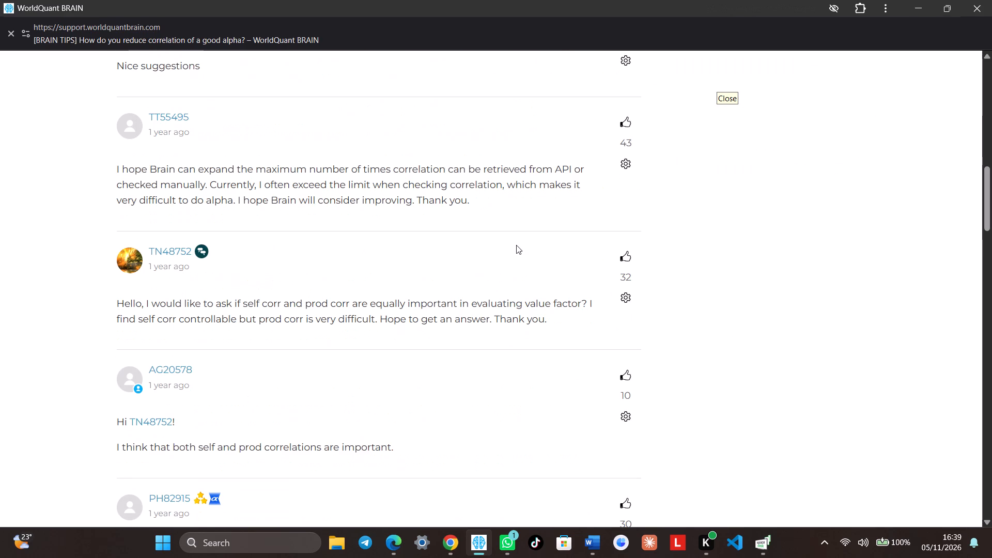
scroll(516, 239, up, 3)
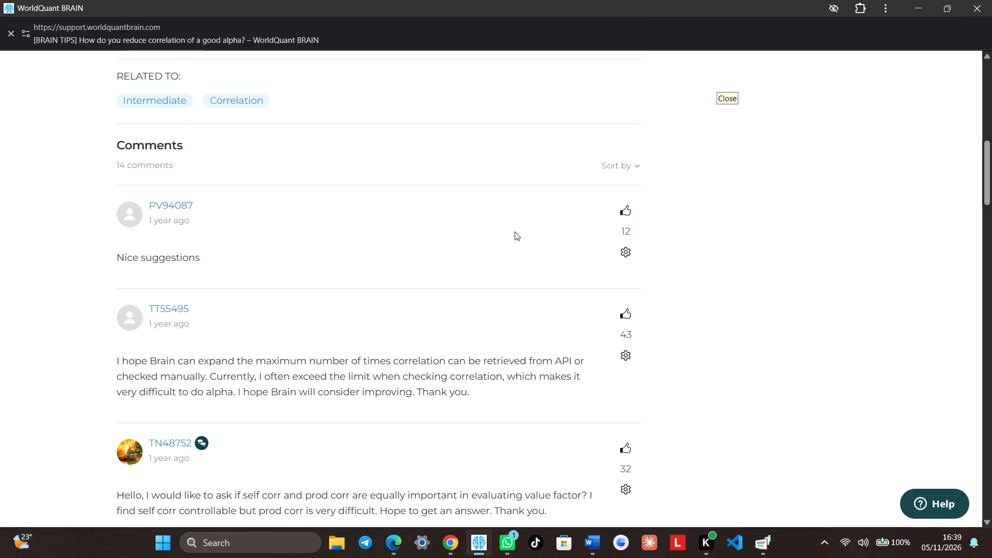
scroll(519, 231, up, 7)
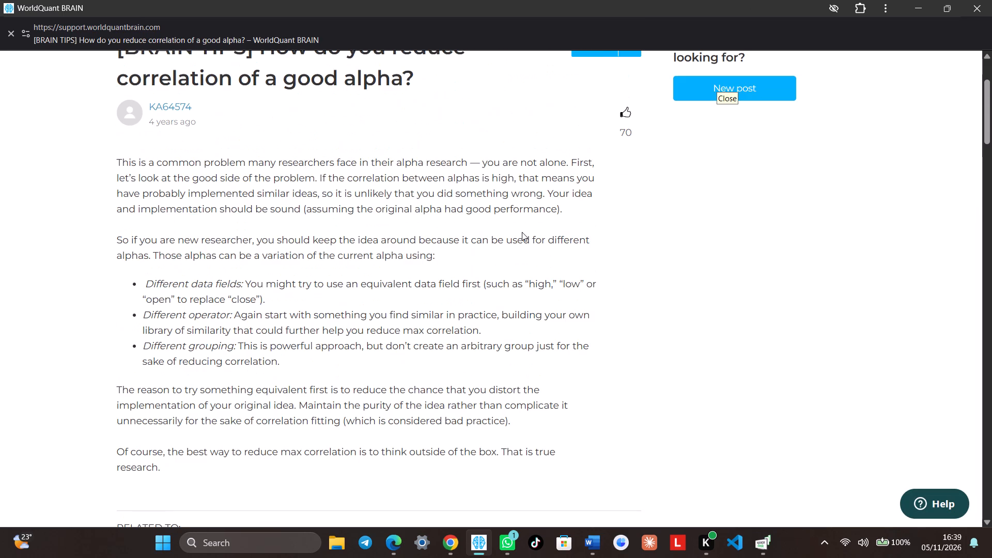
scroll(521, 232, down, 7)
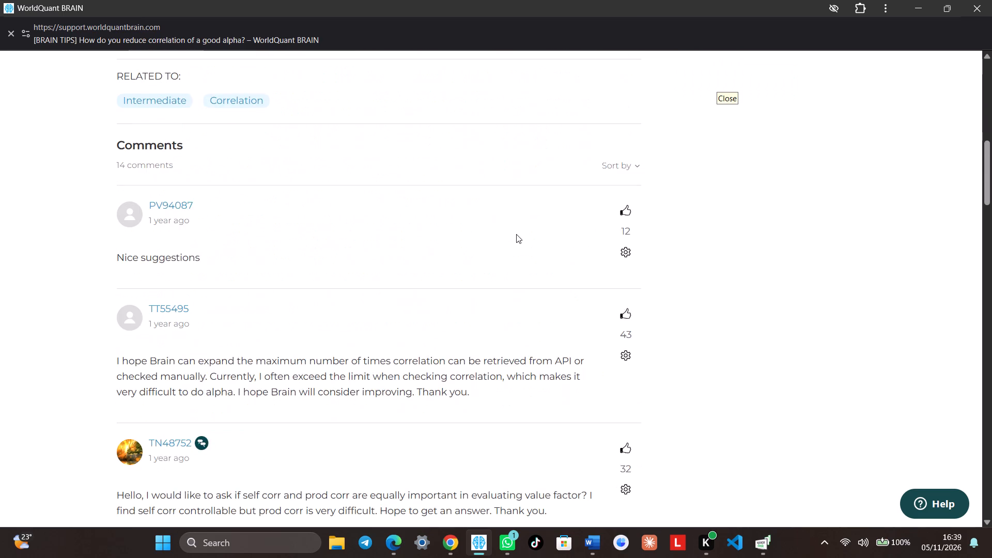
scroll(516, 234, down, 11)
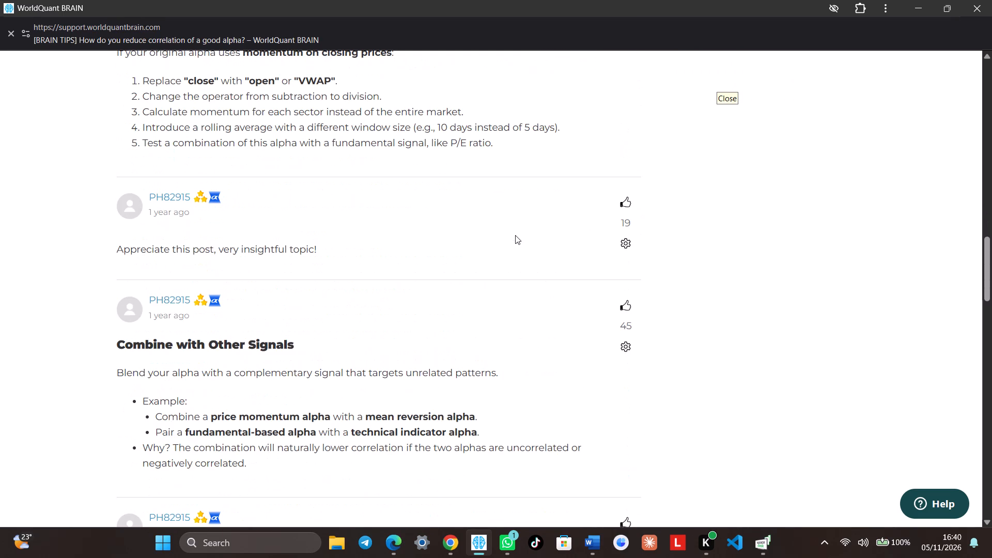
scroll(515, 235, down, 4)
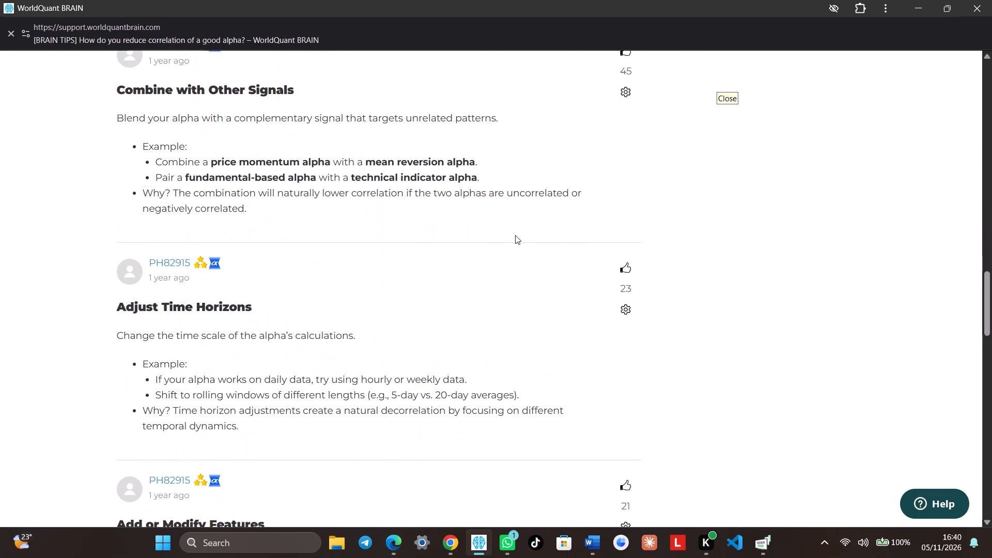
scroll(515, 235, down, 9)
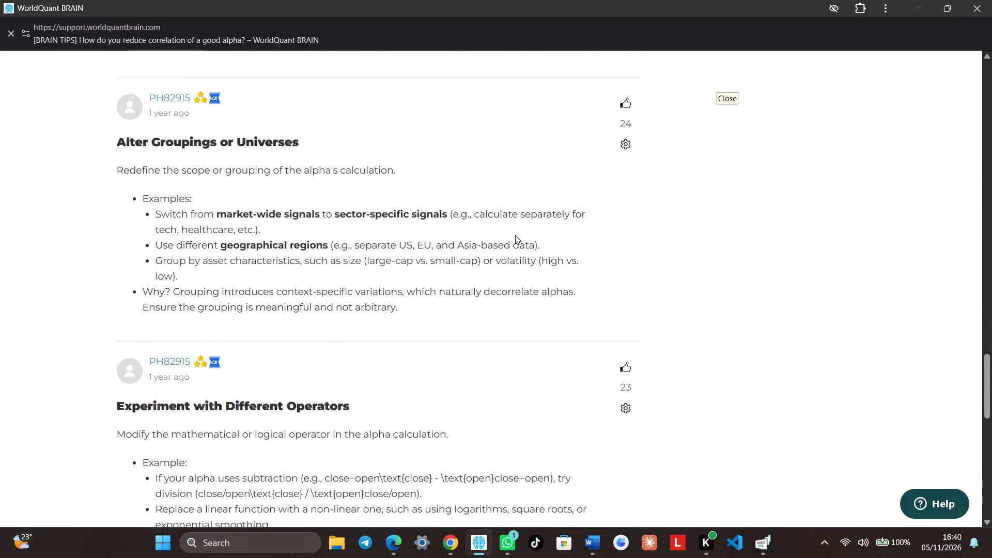
scroll(515, 235, down, 13)
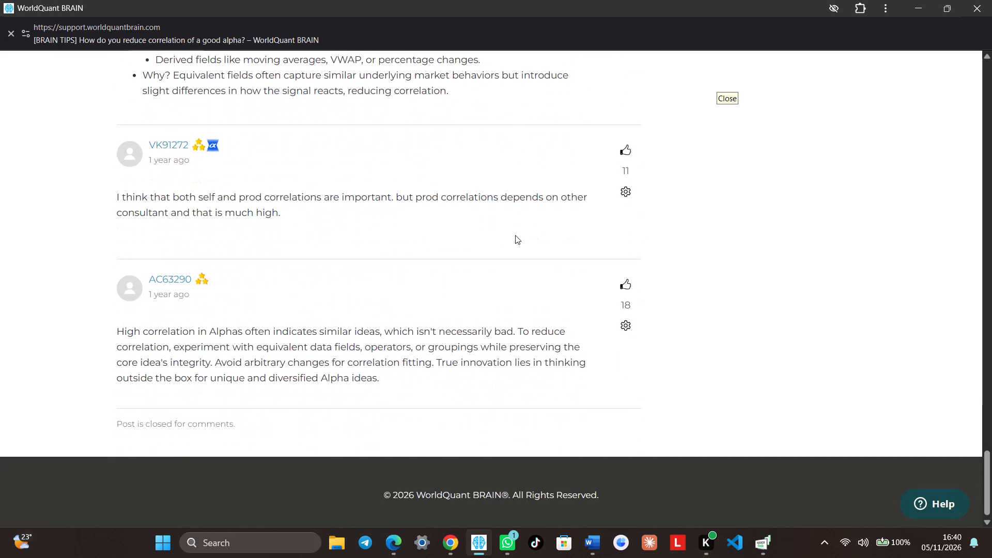
scroll(514, 235, down, 1)
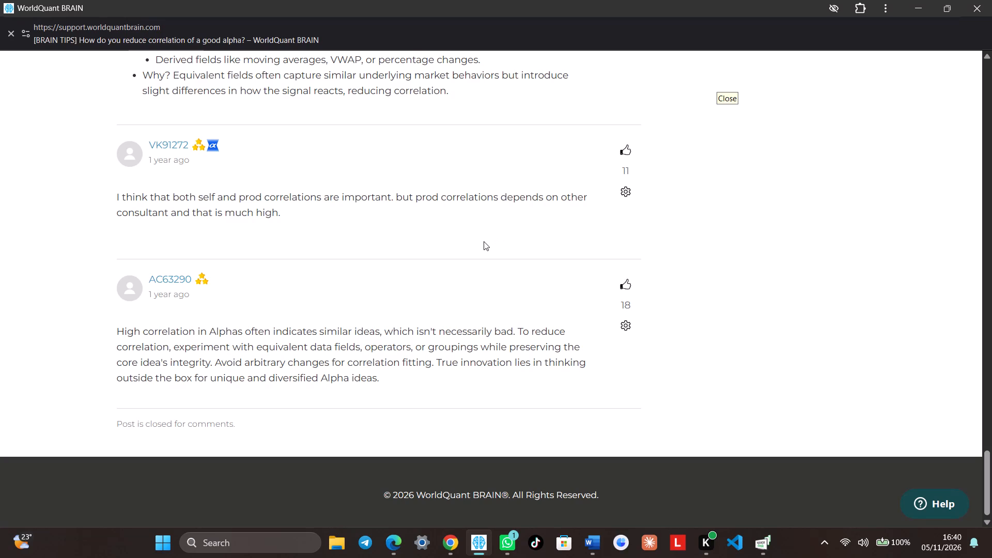
Reread the post and its comments on reducing correlation, returning to the Example Workflow comment.
scroll(484, 242, up, 5)
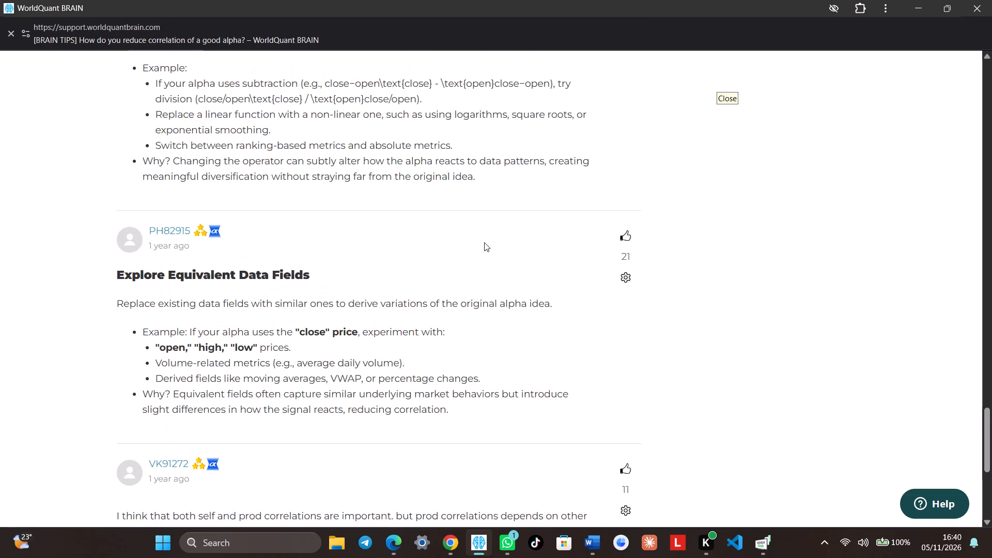
scroll(485, 243, up, 16)
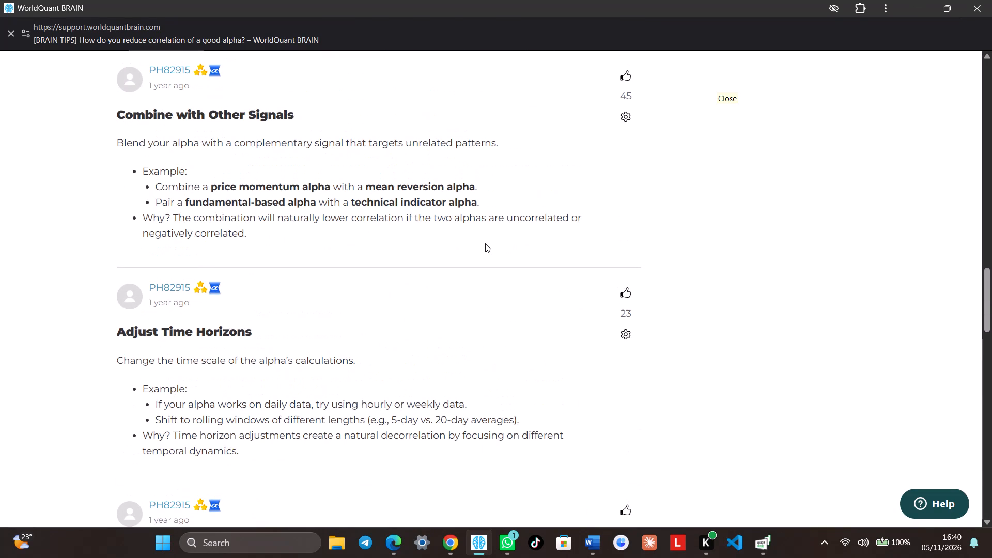
scroll(485, 243, up, 2)
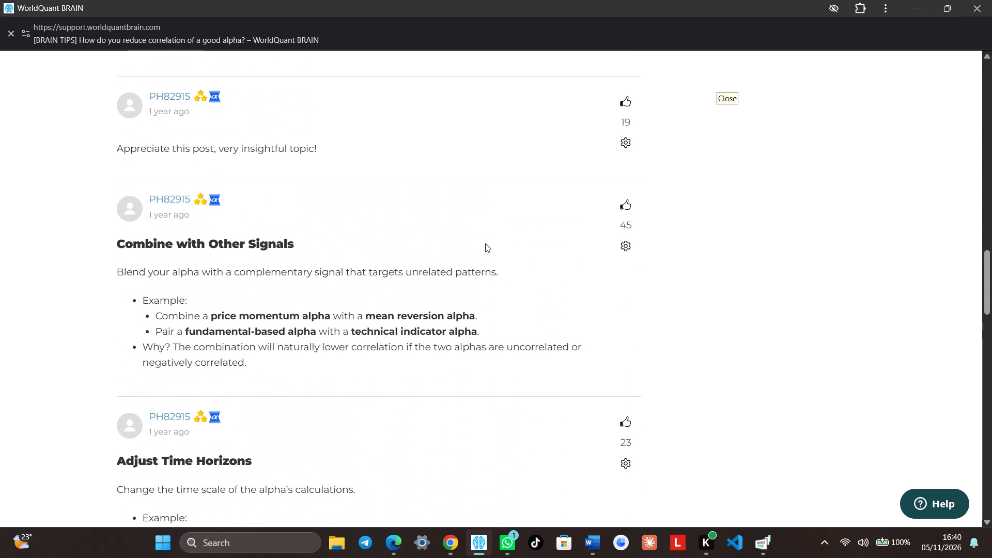
scroll(485, 243, up, 9)
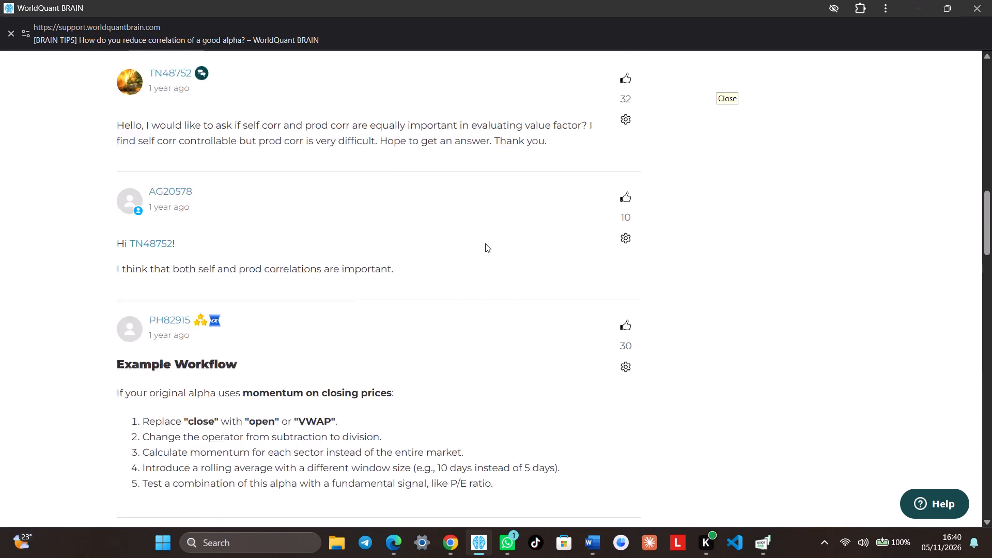
scroll(485, 243, up, 13)
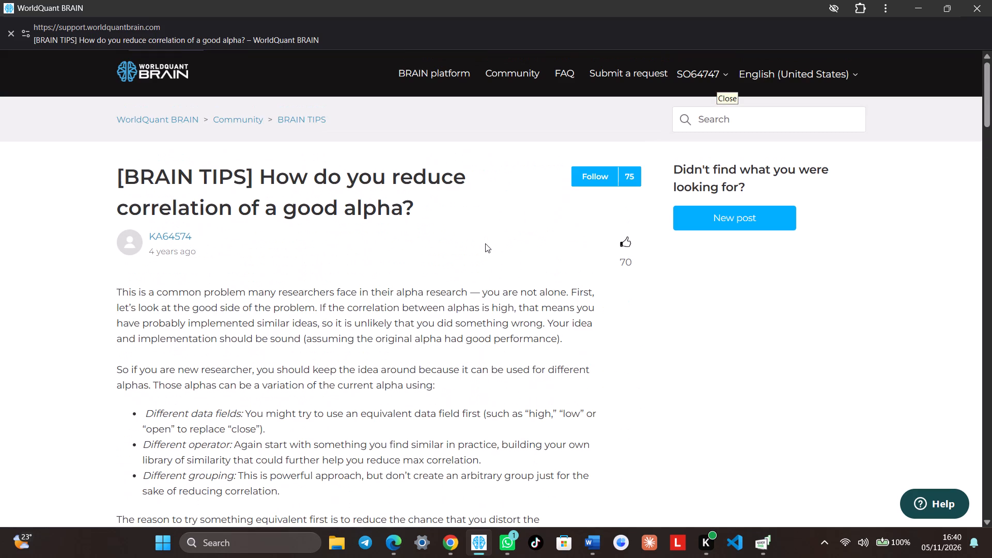
scroll(485, 243, down, 16)
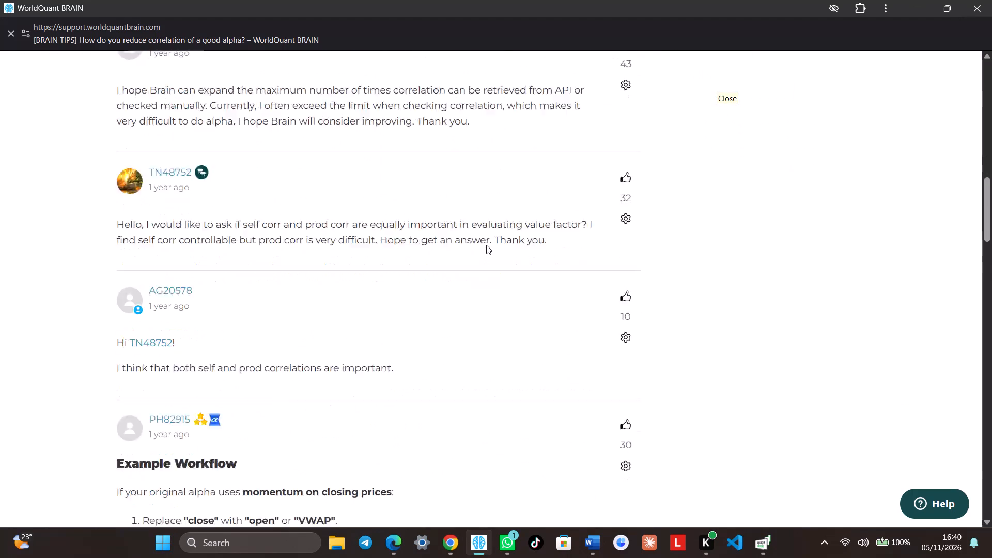
scroll(485, 244, down, 1)
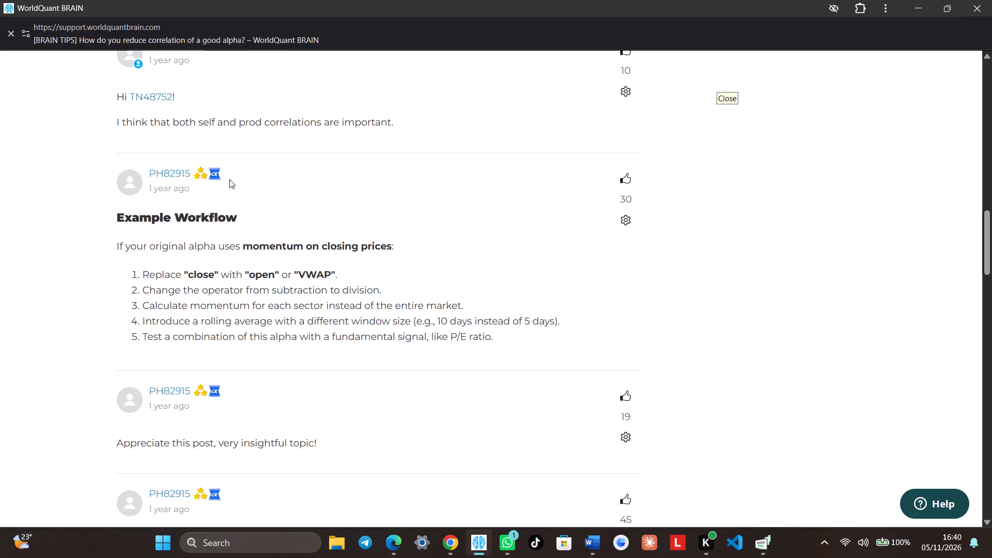
Close the correlation post and look over the Must-read posts article again.
click(9, 32)
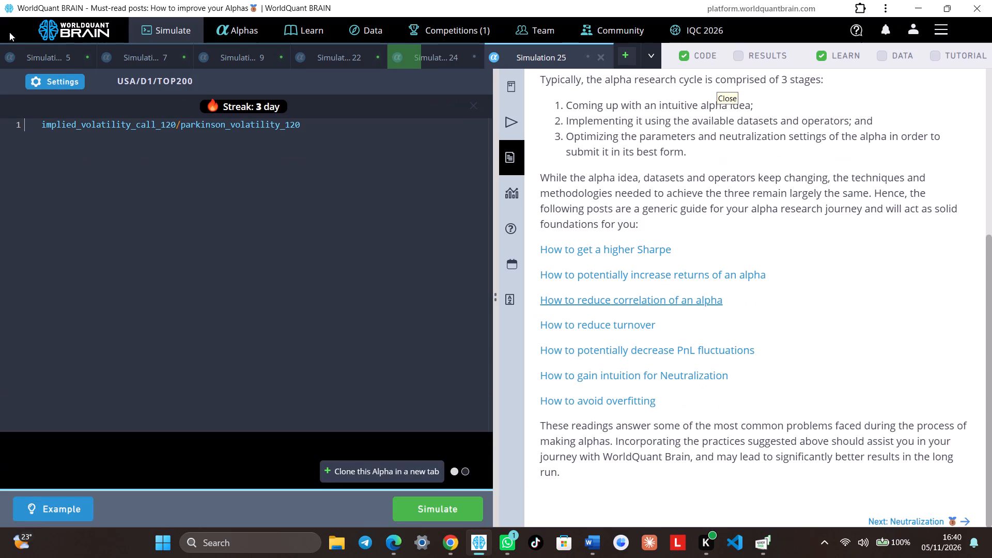
scroll(646, 349, down, 3)
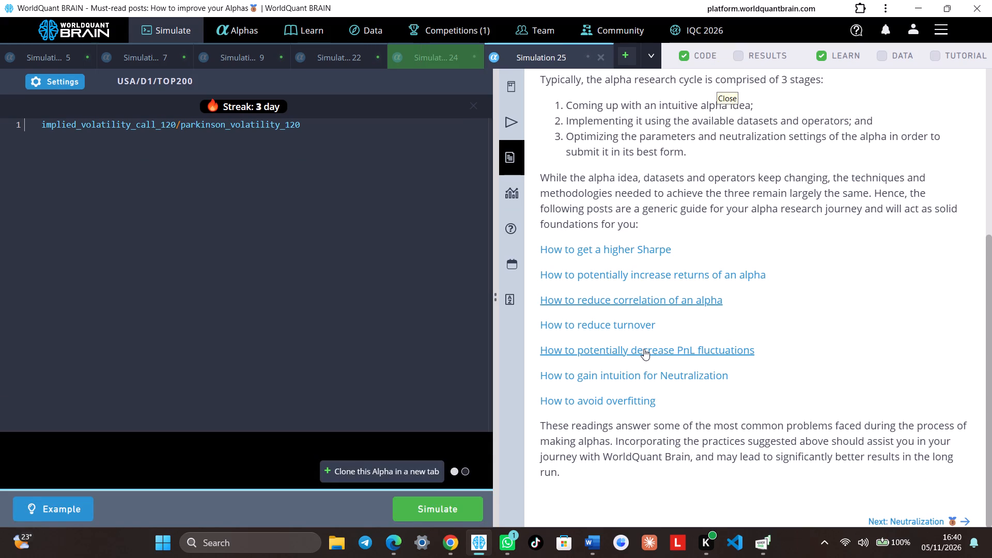
scroll(644, 349, down, 4)
scroll(680, 393, down, 5)
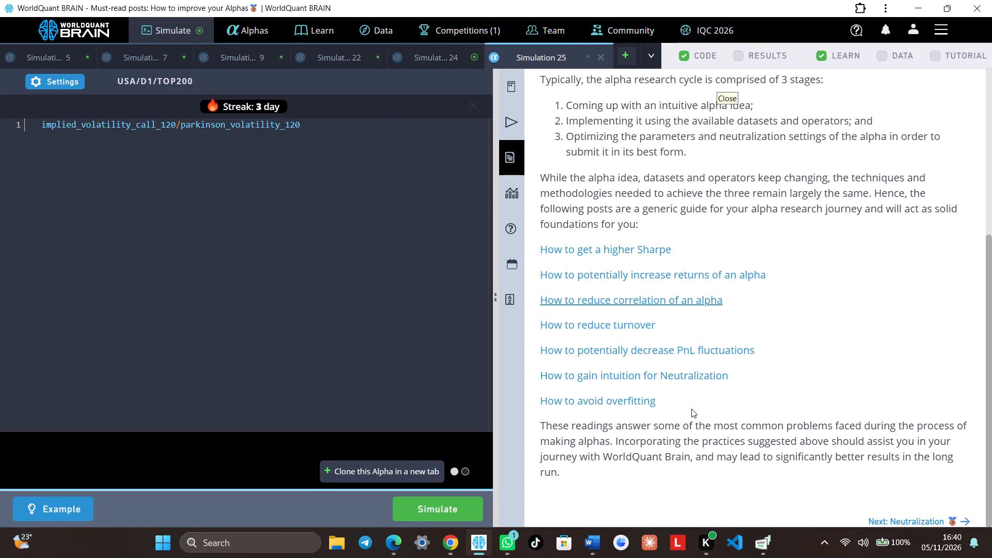
scroll(691, 409, down, 4)
scroll(636, 366, up, 6)
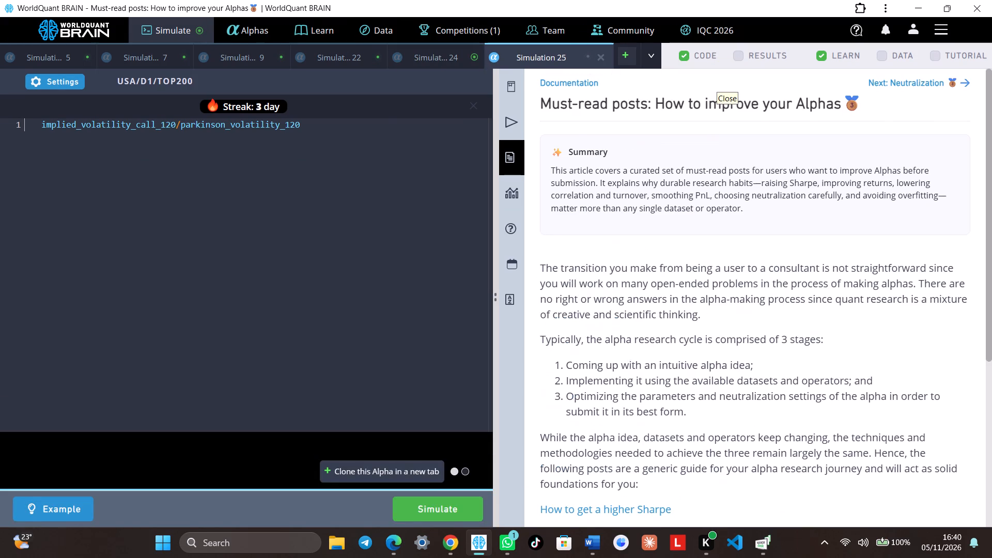
Simulate the implied_volatility_call_120/parkinson_volatility_120 alpha in Simulation 25.
click(436, 59)
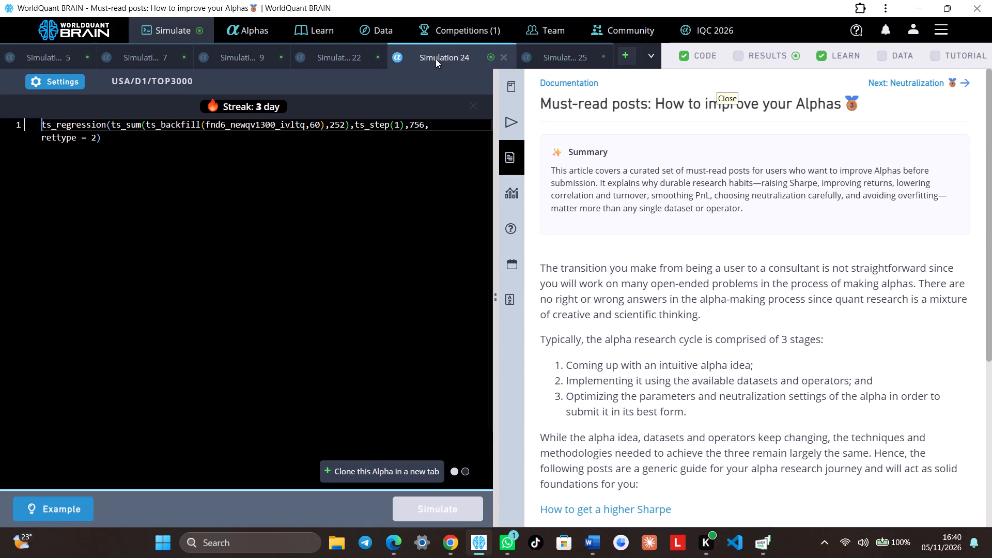
click(586, 54)
click(450, 502)
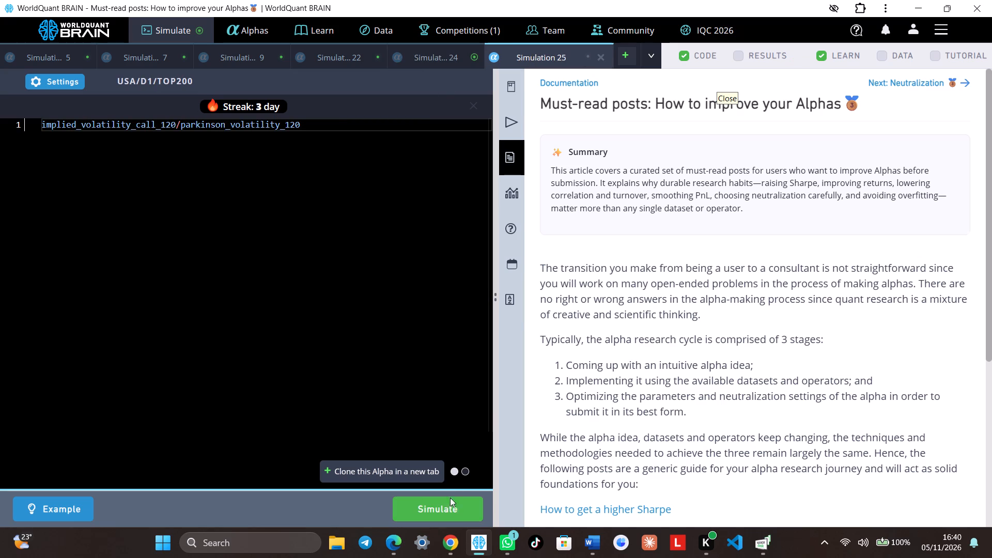
Review the results of Simulation 24, including the IS Summary and the failed check under IS Testing Status.
click(438, 59)
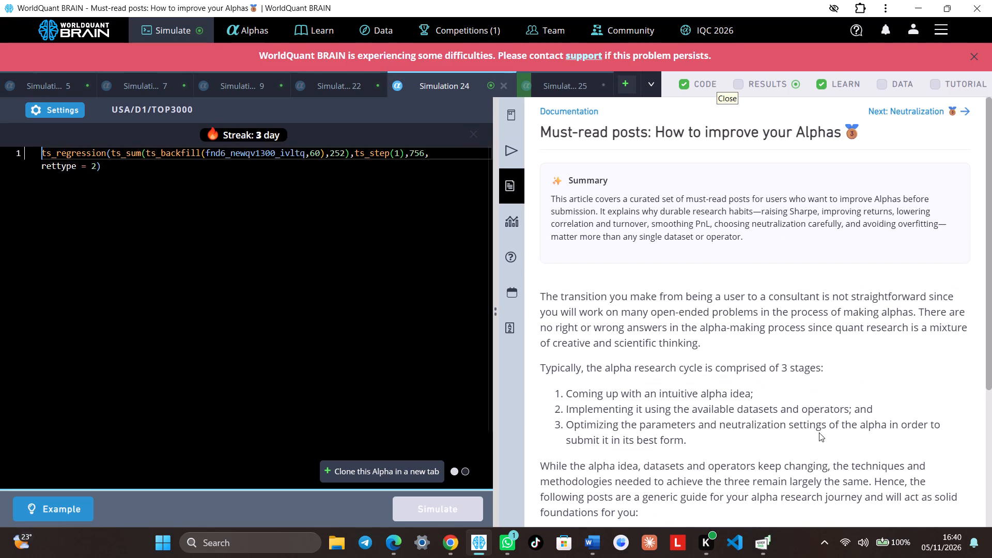
scroll(601, 184, down, 3)
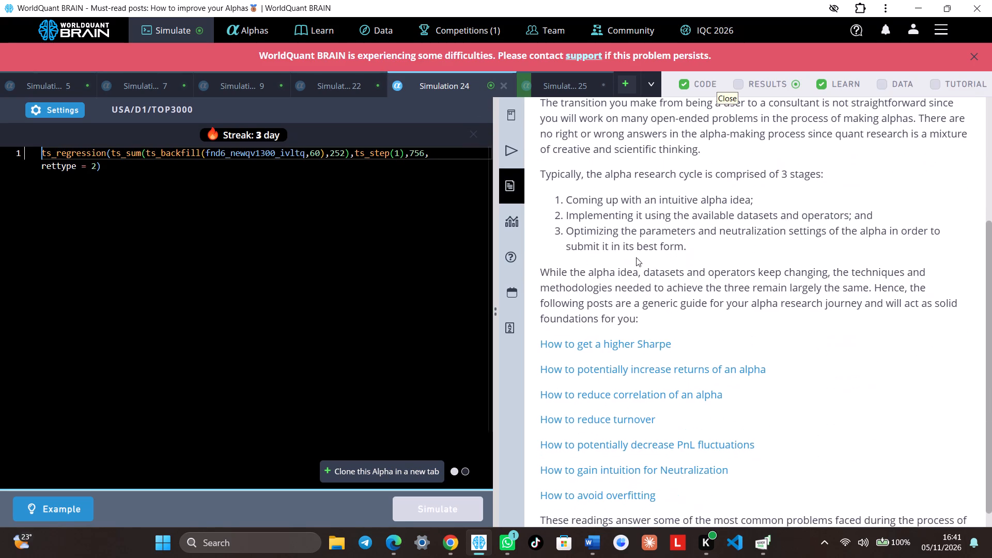
scroll(566, 238, down, 4)
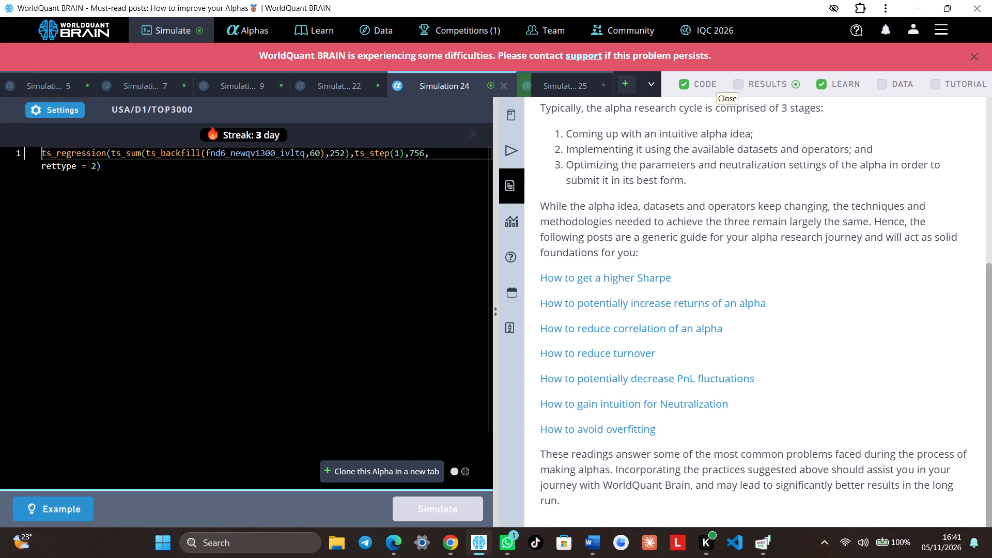
click(739, 87)
scroll(795, 304, down, 6)
scroll(843, 362, down, 5)
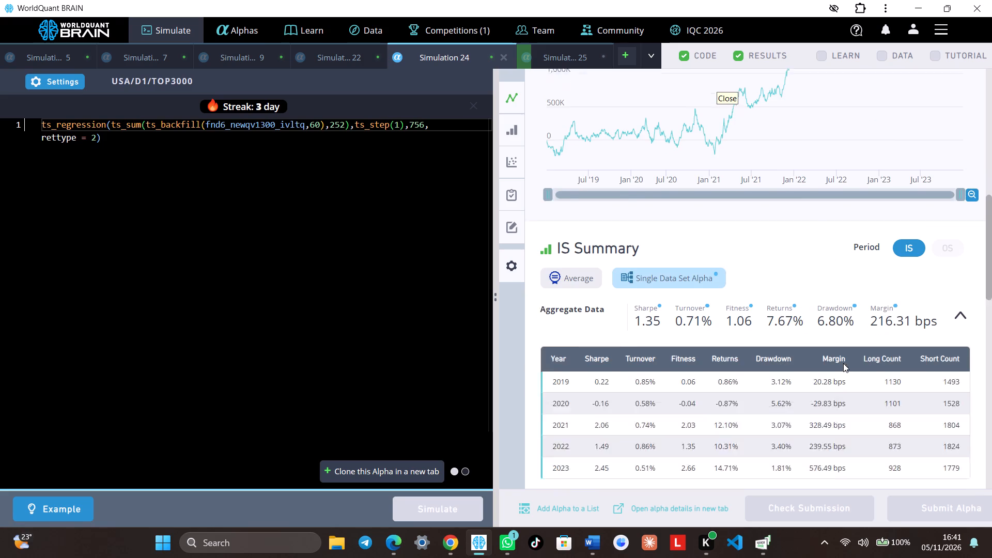
scroll(845, 297, up, 2)
scroll(840, 301, down, 2)
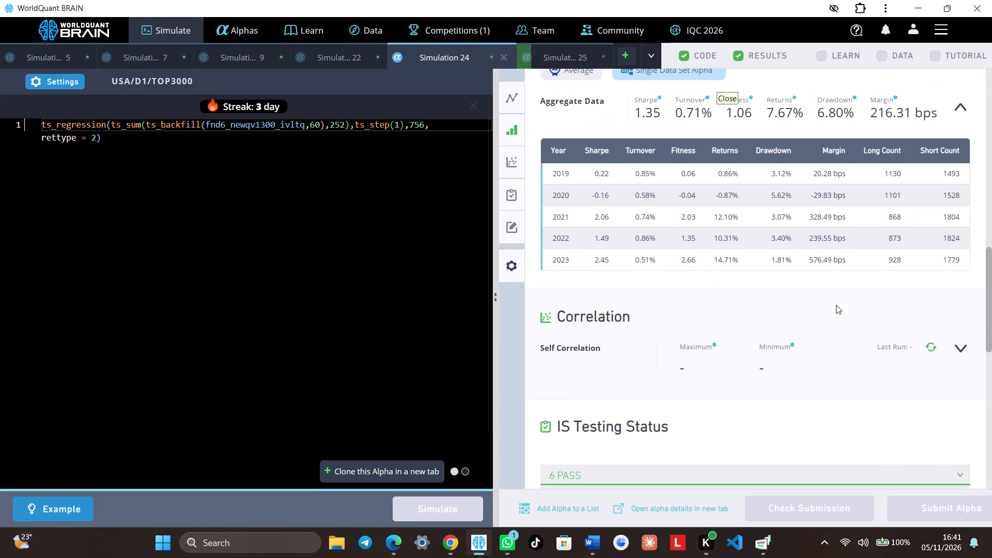
scroll(836, 305, down, 4)
click(838, 242)
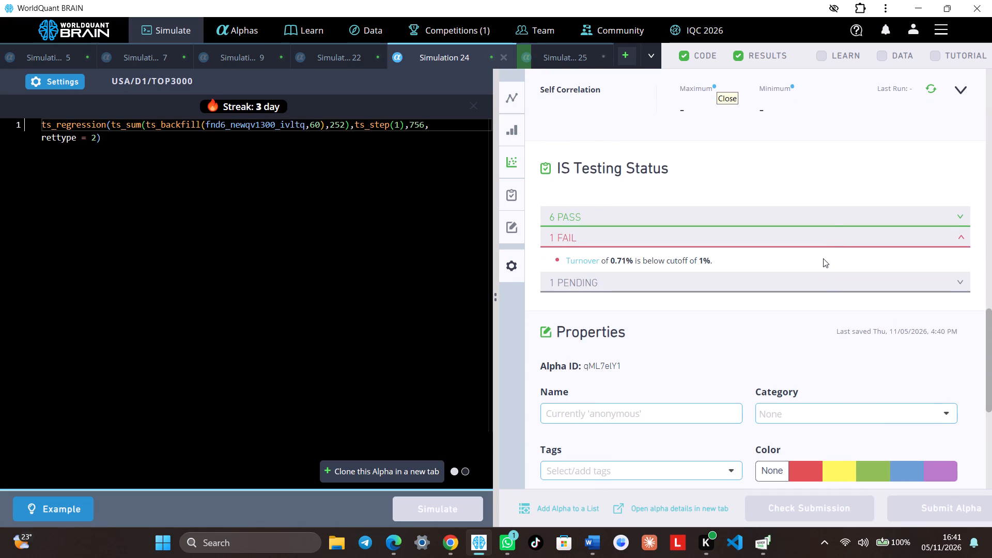
scroll(823, 266, up, 4)
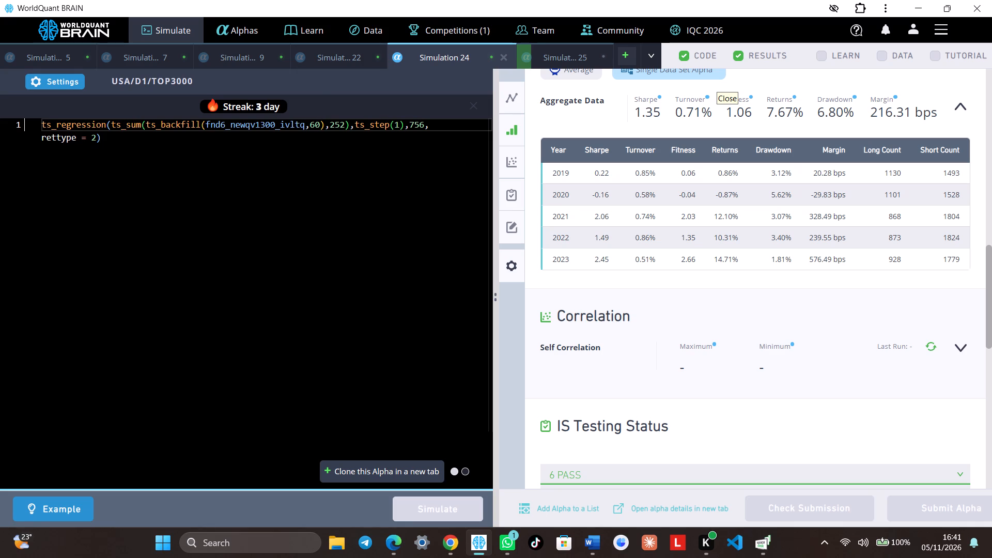
Replace ts_sum with ts_zscore in the Simulation 24 expression and simulate the modified alpha.
click(139, 125)
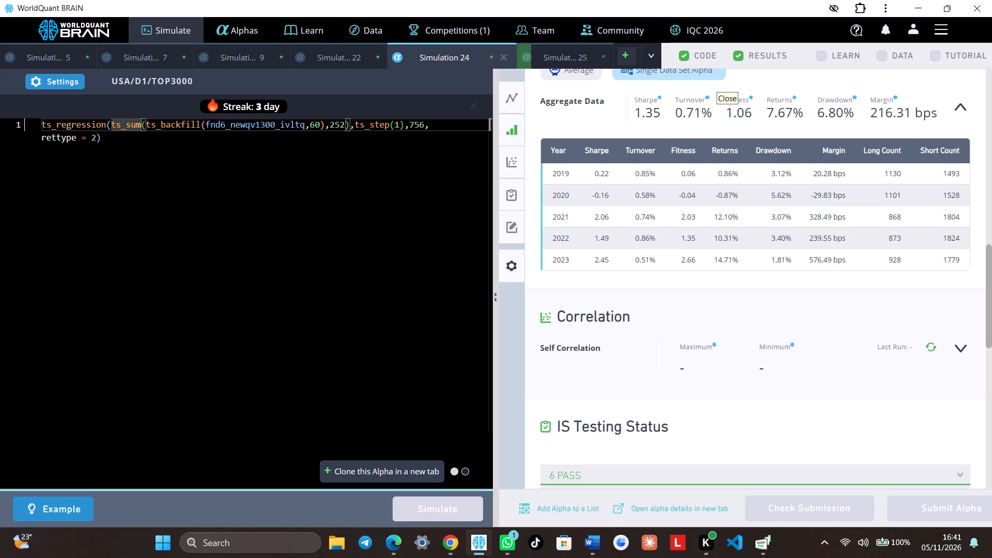
key(BackSpace)
key(BackSpace)
key(BackSpace)
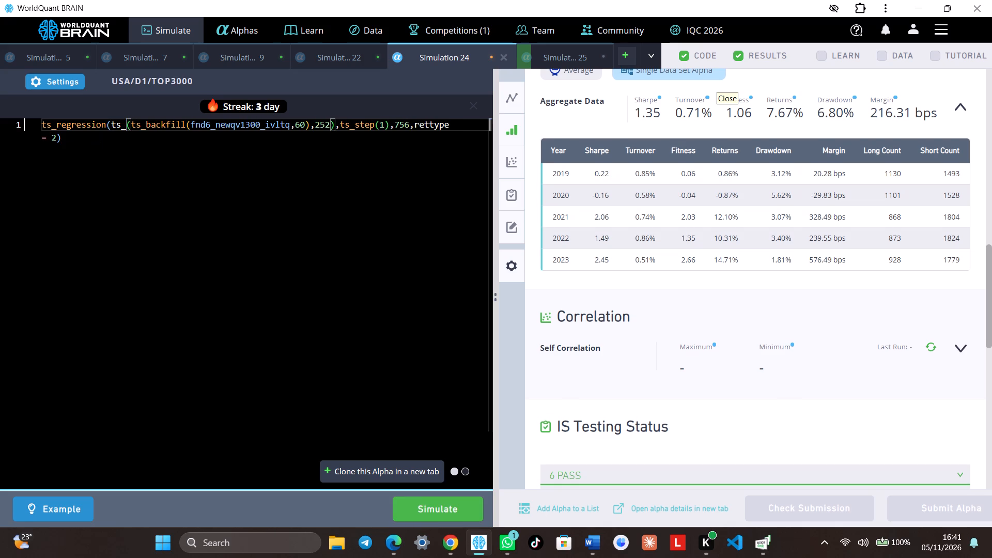
text(zs)
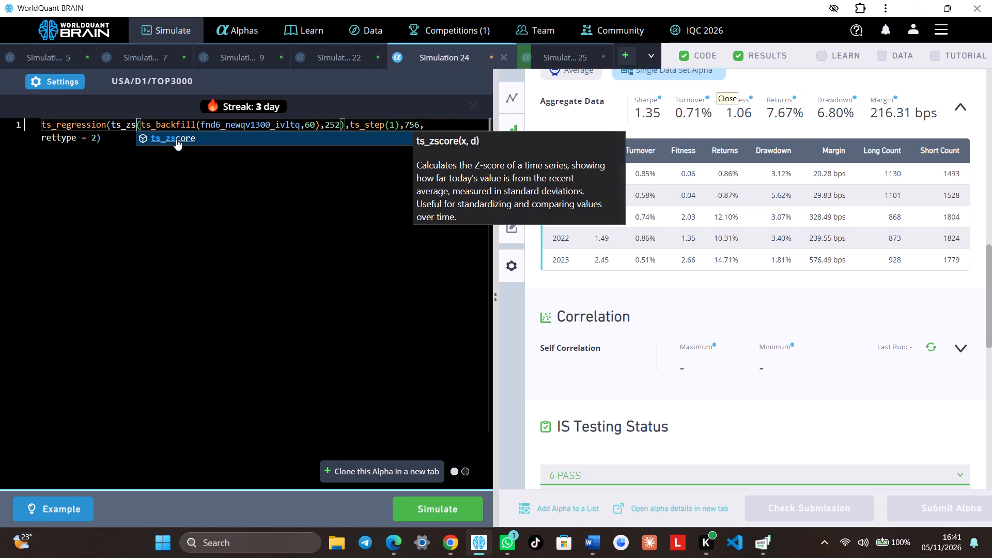
click(176, 139)
click(399, 507)
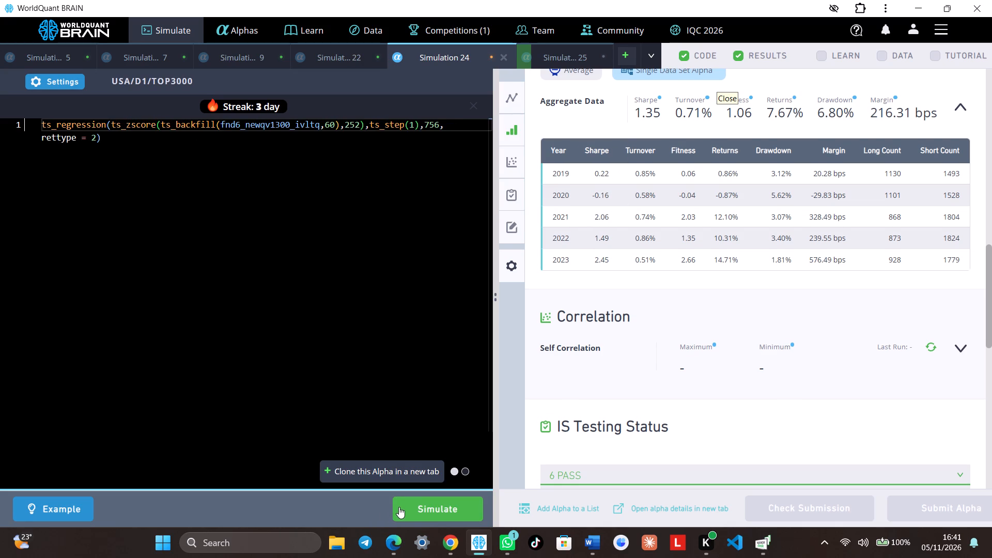
Check the progress of the running Simulation 25.
click(560, 60)
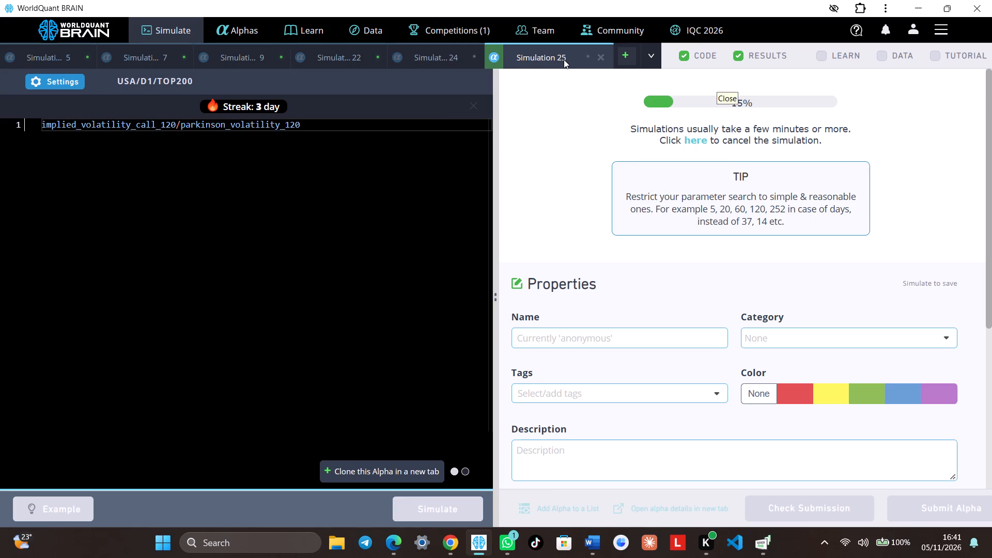
scroll(603, 164, down, 1)
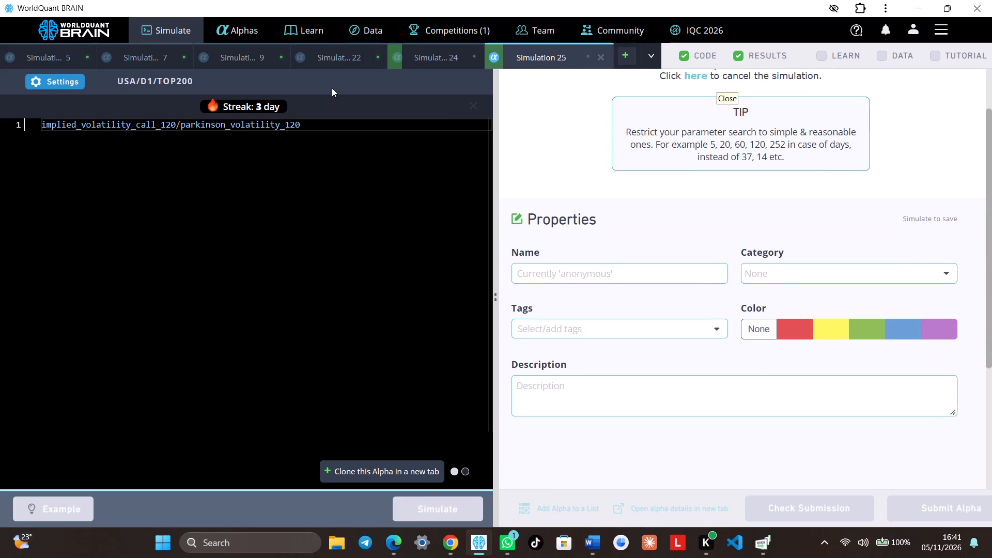
Review the results of Simulation 22 and examine its failed checks under IS Testing Status.
click(328, 63)
scroll(670, 284, down, 5)
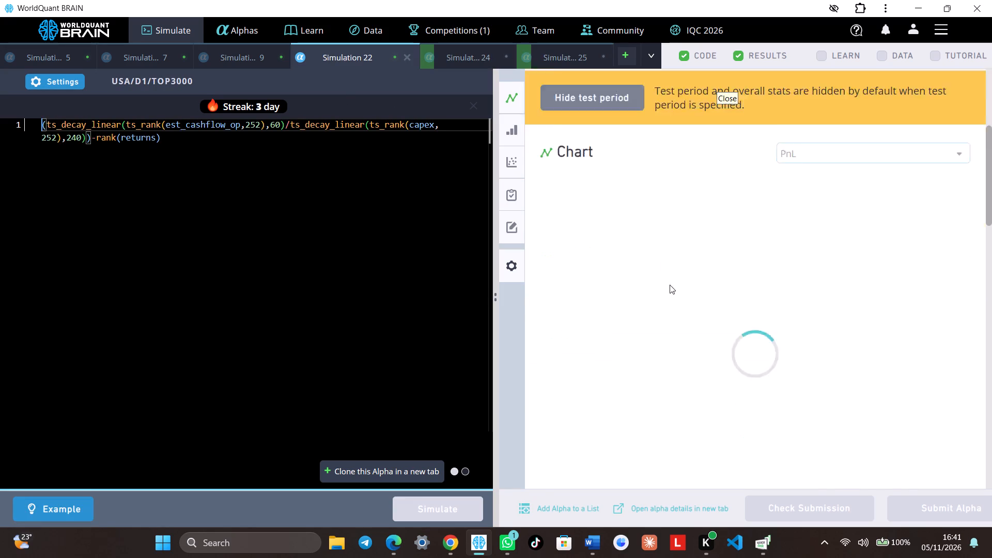
scroll(729, 294, down, 4)
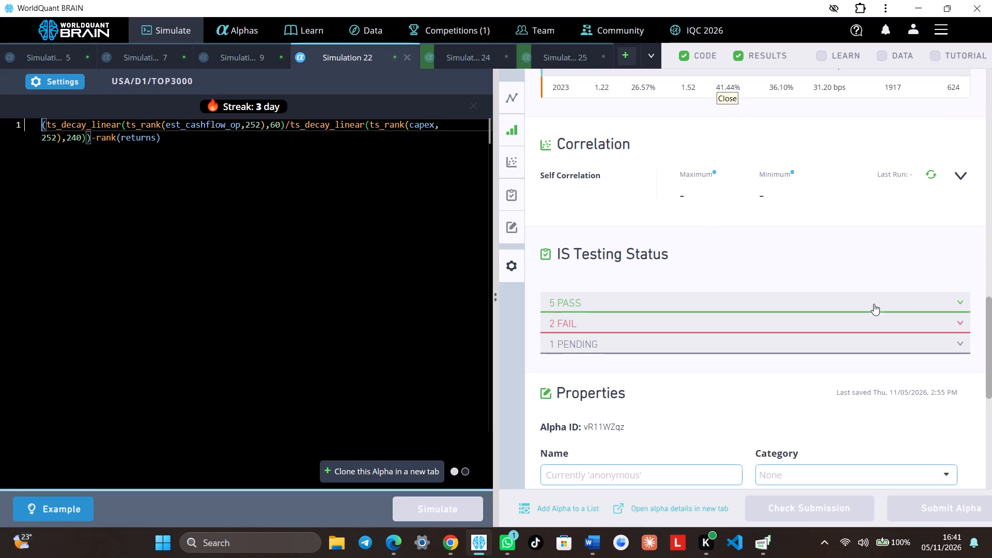
click(875, 311)
click(876, 314)
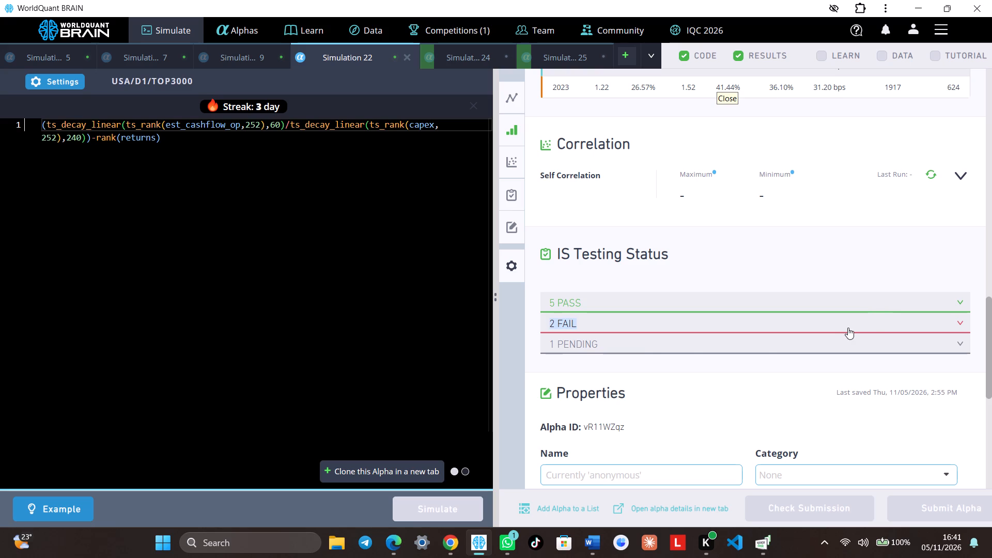
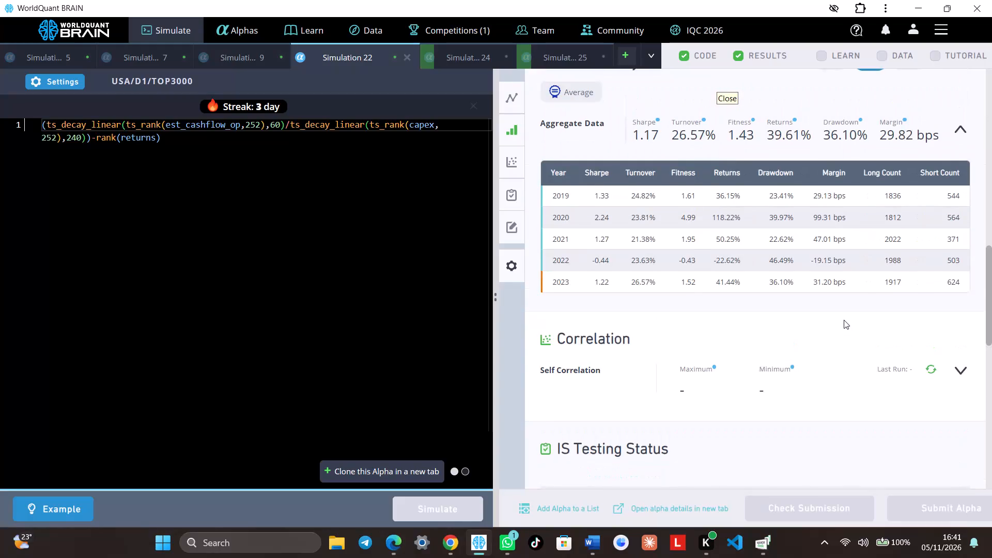
Switch Simulation 22's IS Summary to the IS period and review its yearly results and failed checks.
scroll(844, 320, up, 3)
click(910, 380)
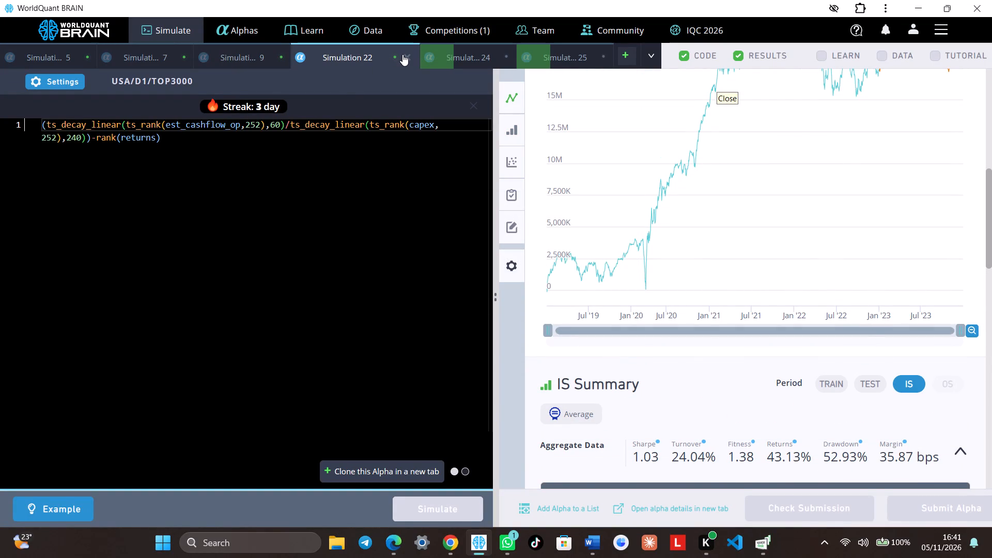
scroll(700, 373, down, 8)
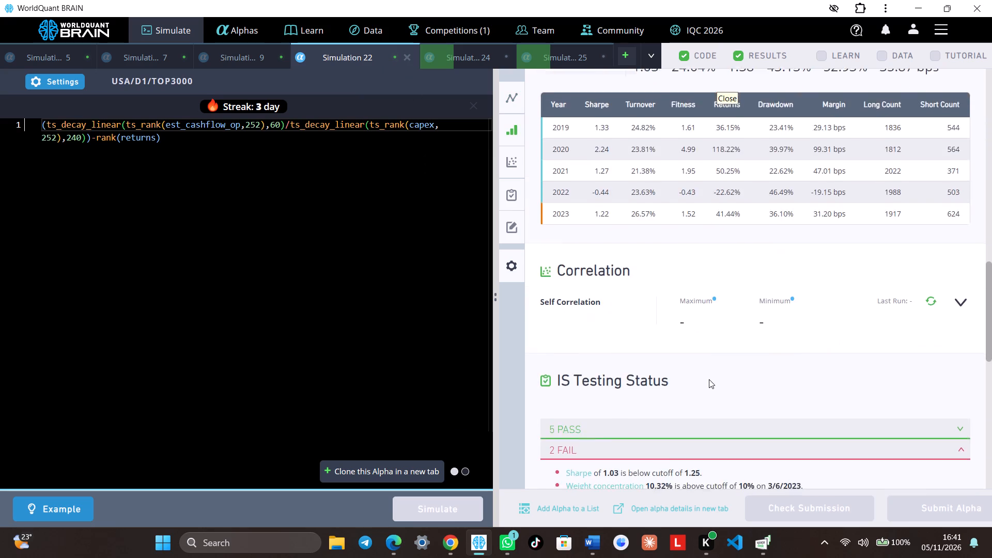
In Simulation 22's properties, mark the alpha yellow and add a new tag named can.
scroll(709, 379, down, 1)
scroll(800, 422, down, 5)
click(830, 187)
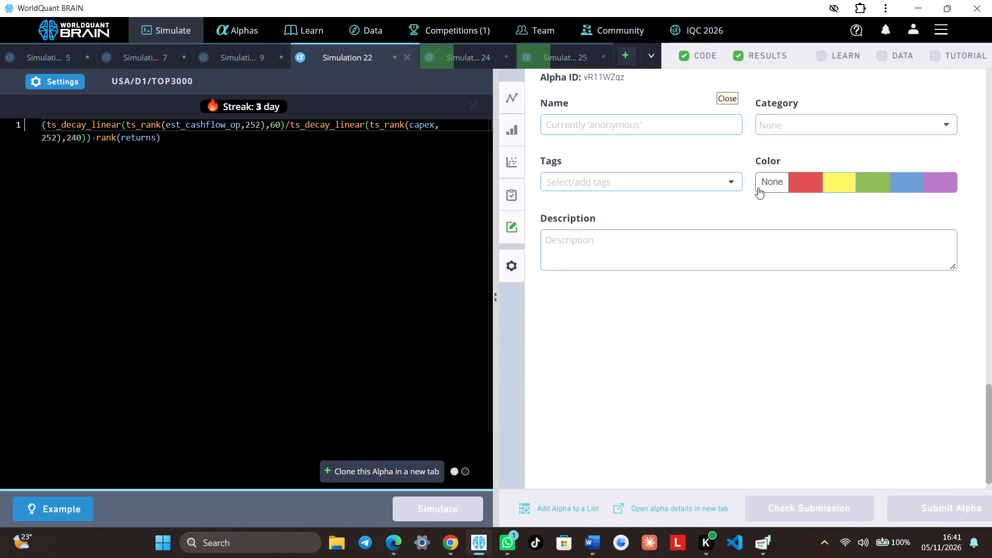
click(726, 183)
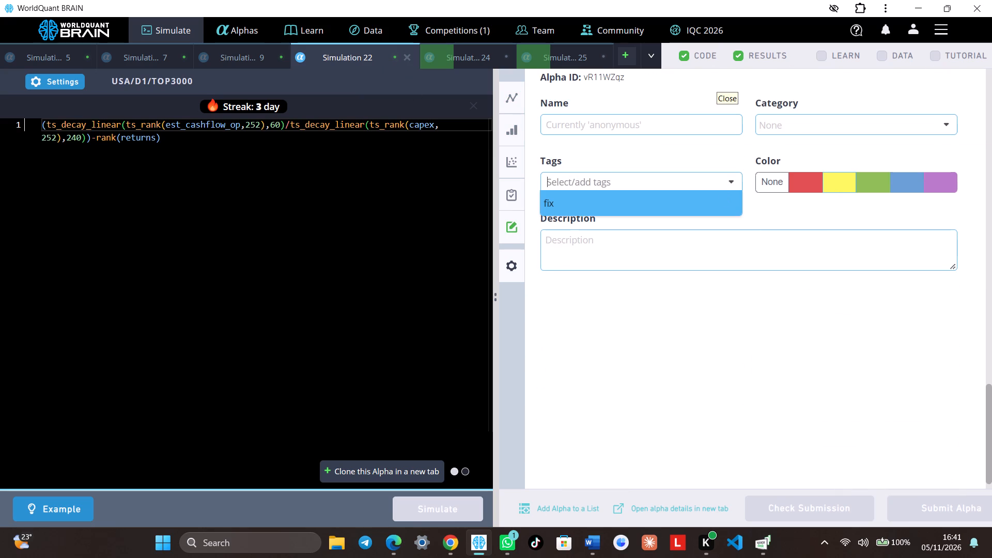
click(629, 180)
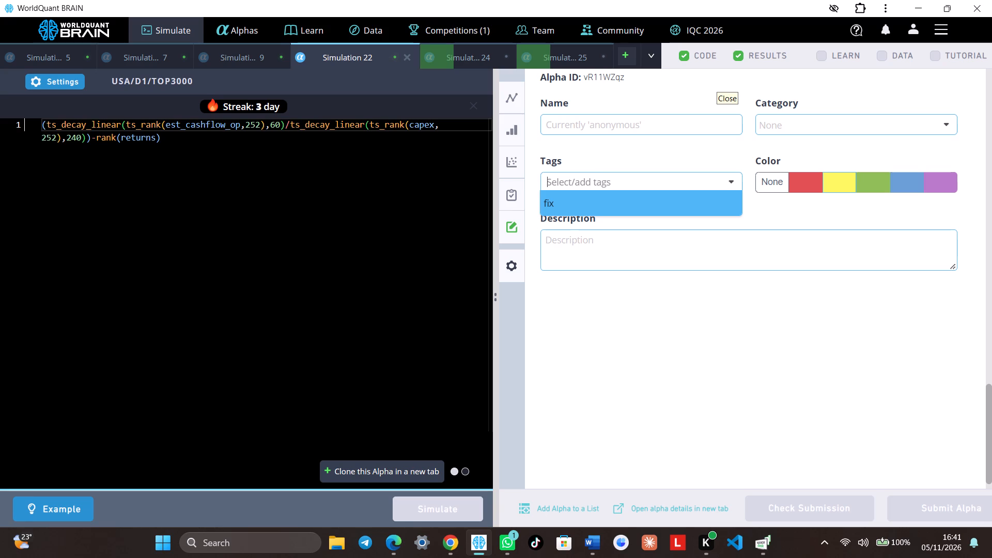
double_click(618, 180)
text(ca)
key(n)
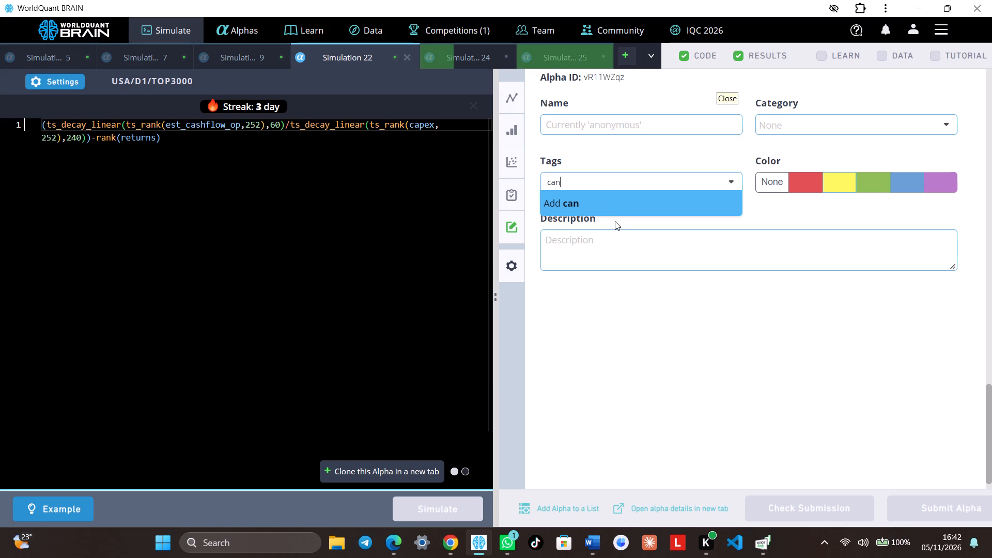
key(Return)
click(701, 349)
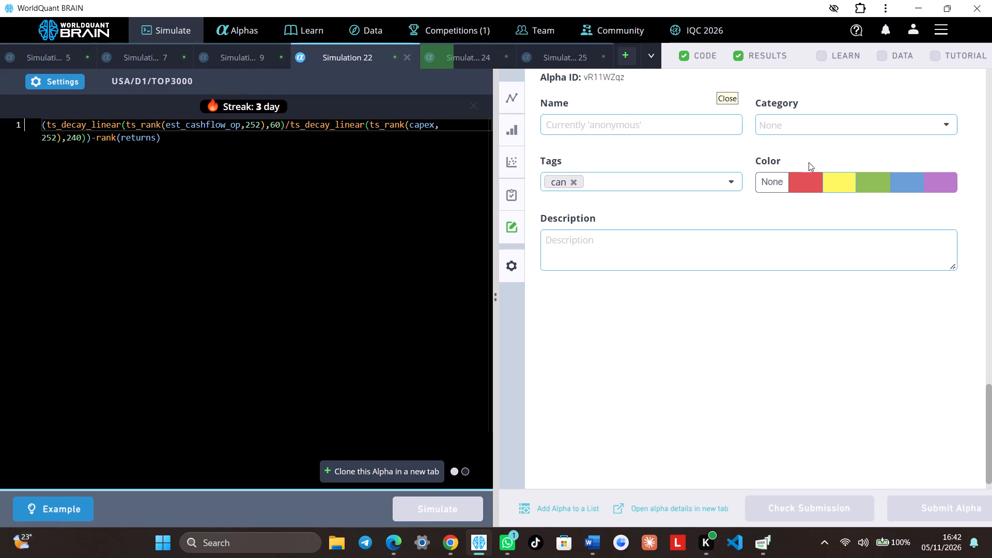
Review the results of Simulation 9, including the IS Summary and the failed check under IS Testing Status.
click(269, 56)
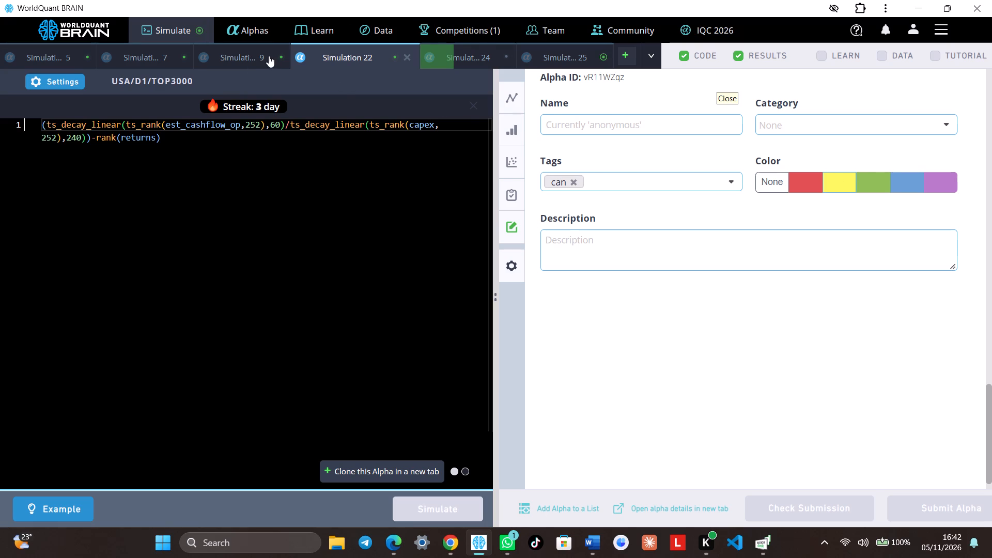
scroll(706, 285, down, 2)
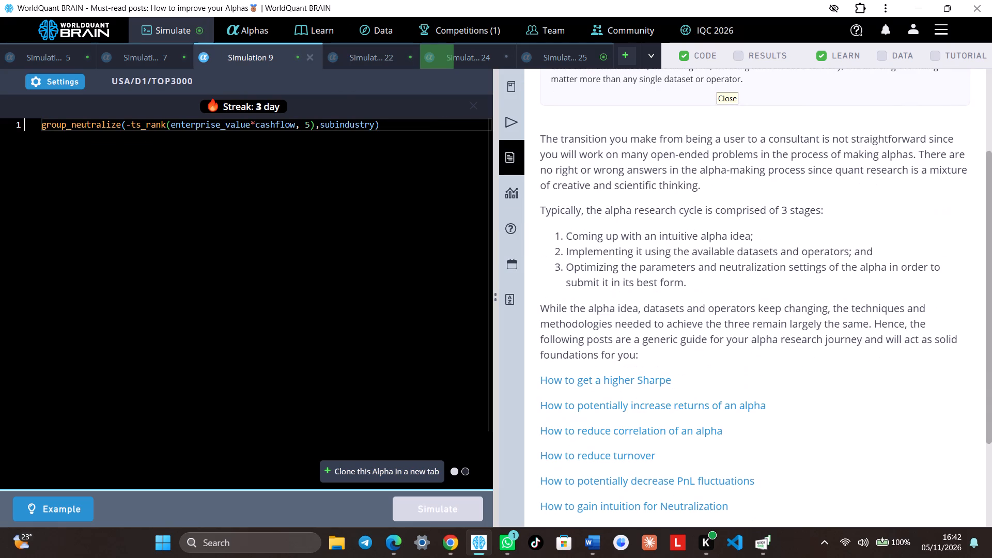
scroll(702, 269, up, 3)
scroll(712, 205, up, 4)
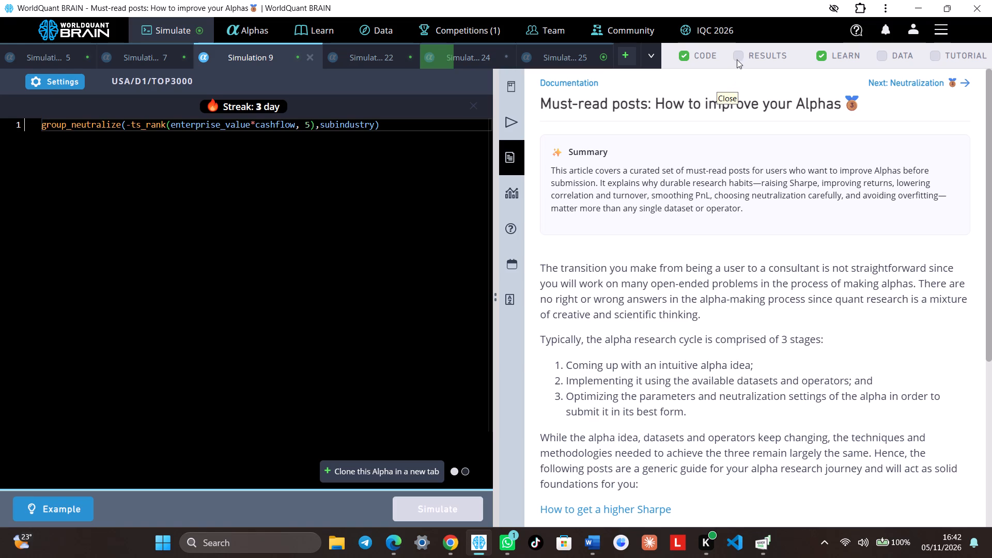
click(737, 58)
scroll(733, 272, down, 12)
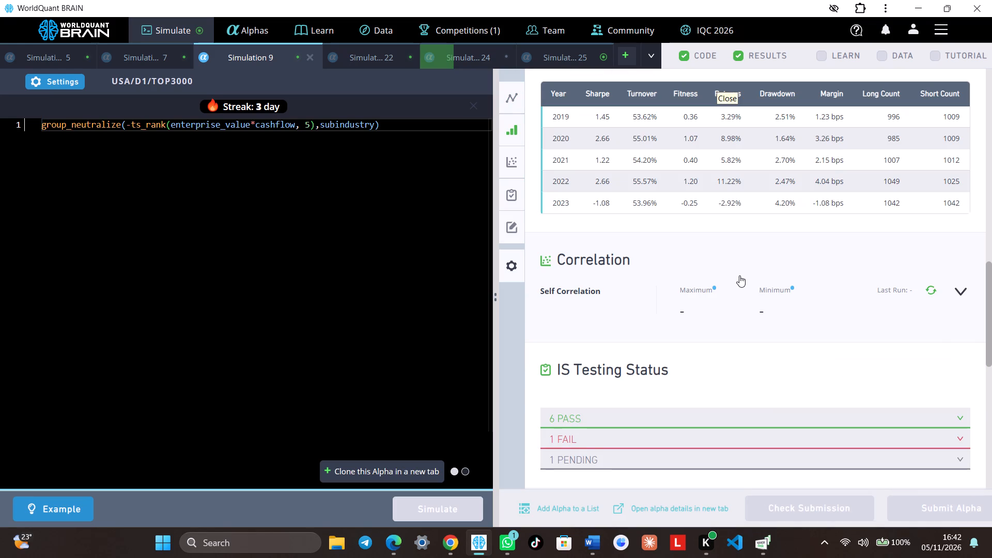
scroll(745, 259, up, 3)
scroll(822, 212, up, 1)
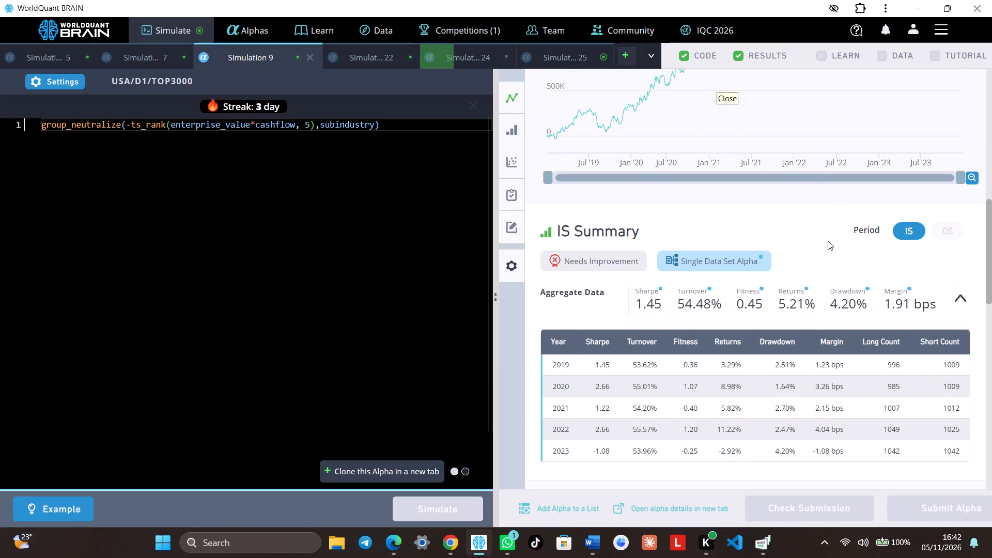
scroll(789, 300, down, 5)
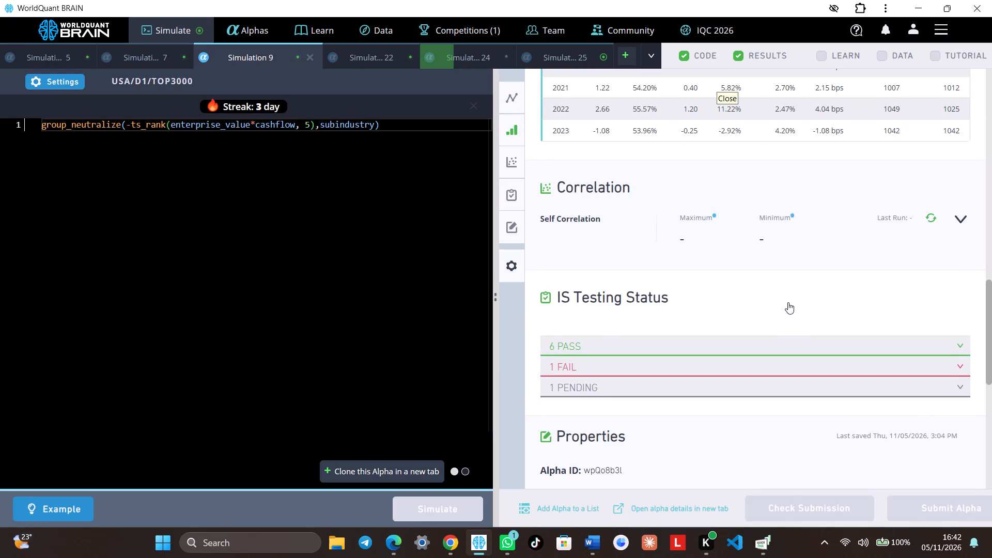
click(768, 363)
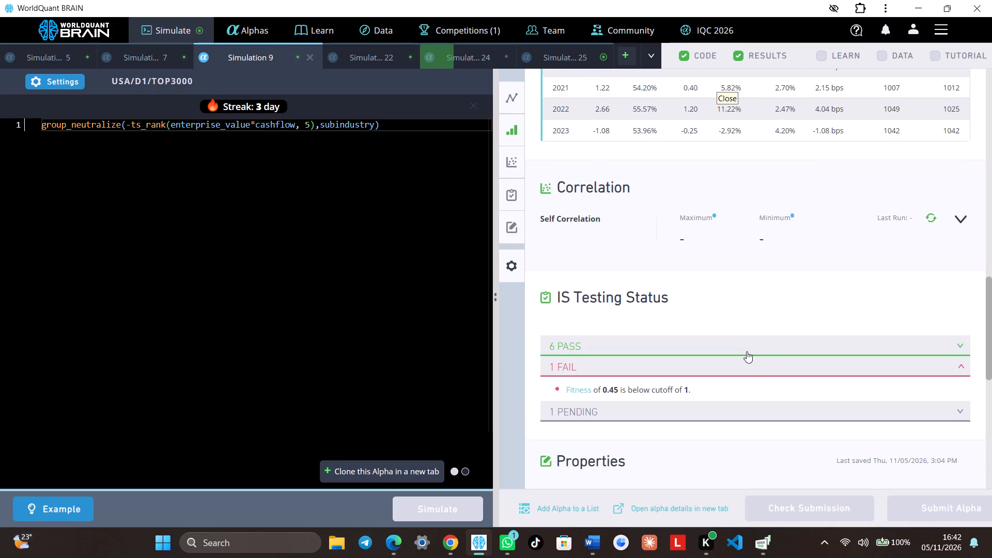
scroll(747, 351, up, 4)
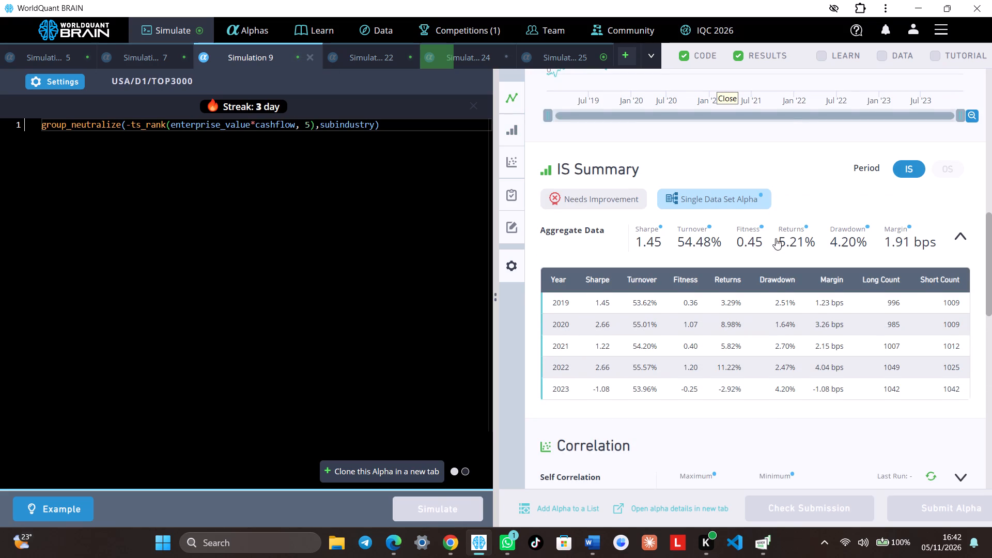
In Simulation 9's properties, mark the alpha green and add a new tag named will.
scroll(760, 250, down, 11)
scroll(798, 211, up, 3)
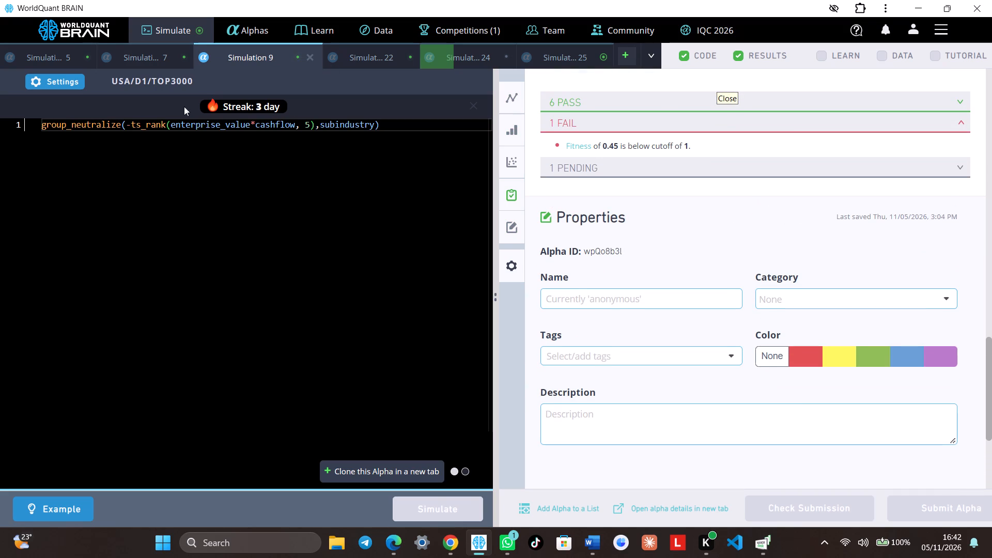
click(877, 360)
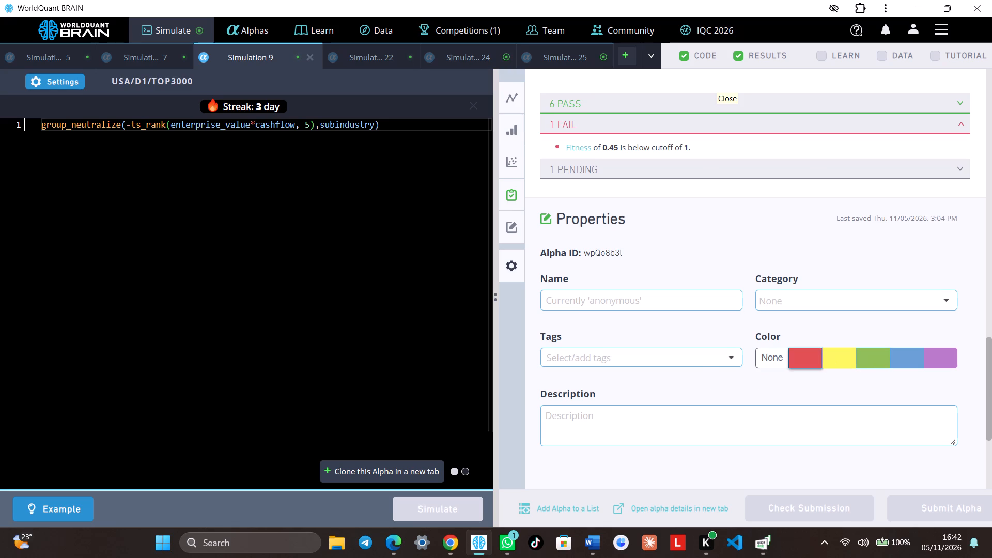
click(707, 358)
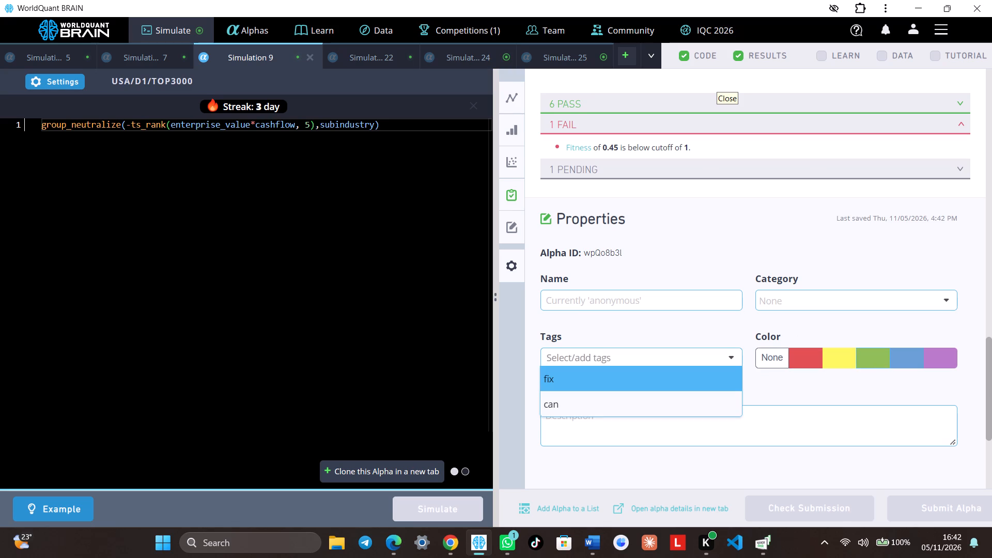
text(will)
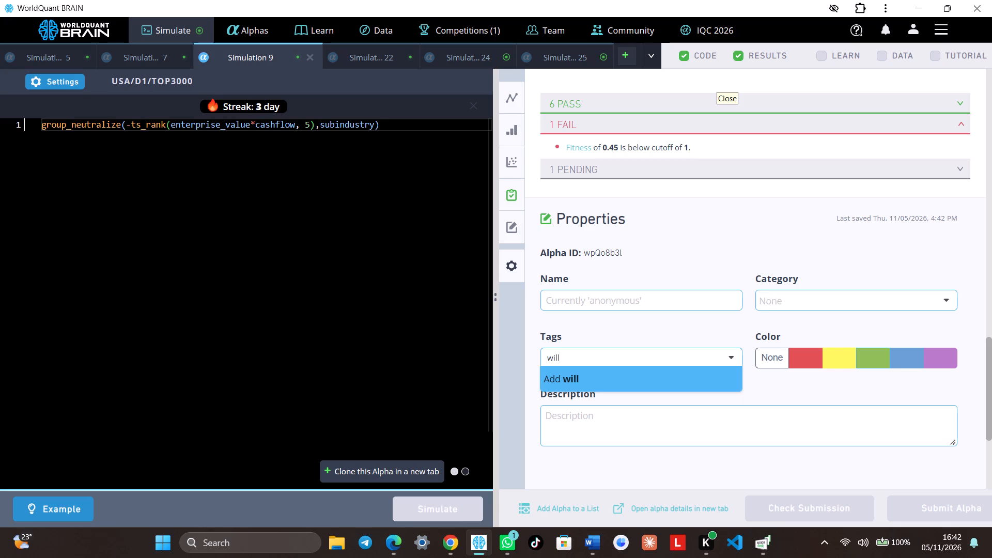
key(Return)
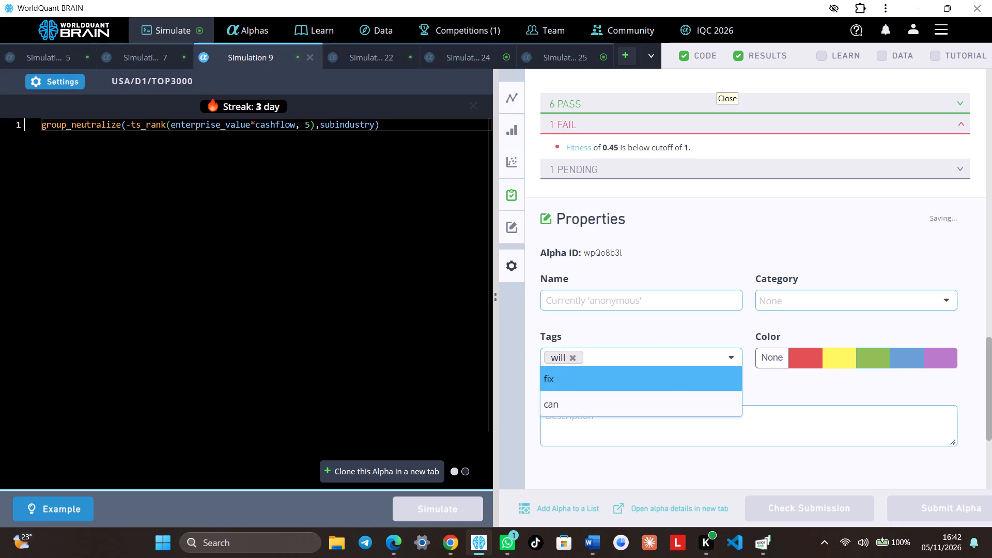
click(405, 353)
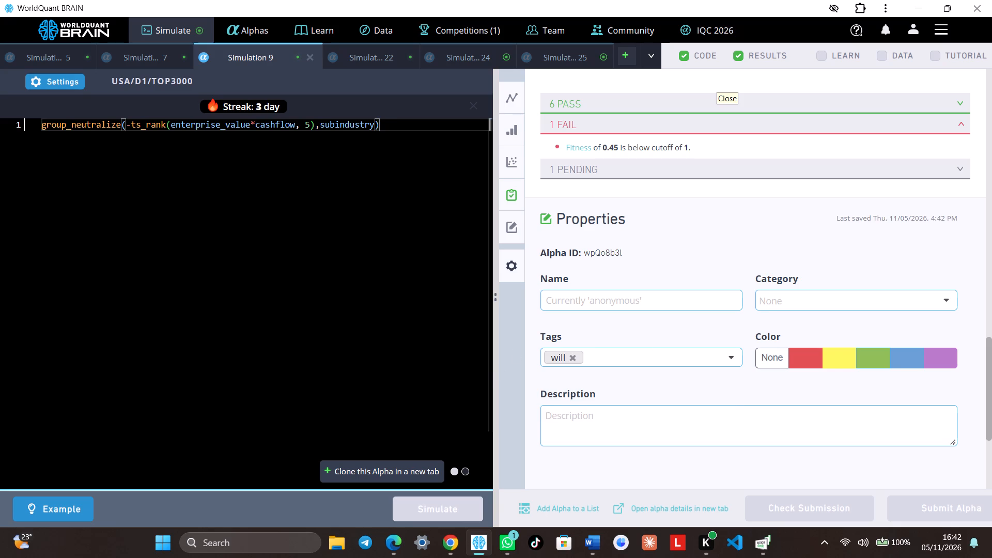
Close the Simulation 9 tab.
click(150, 53)
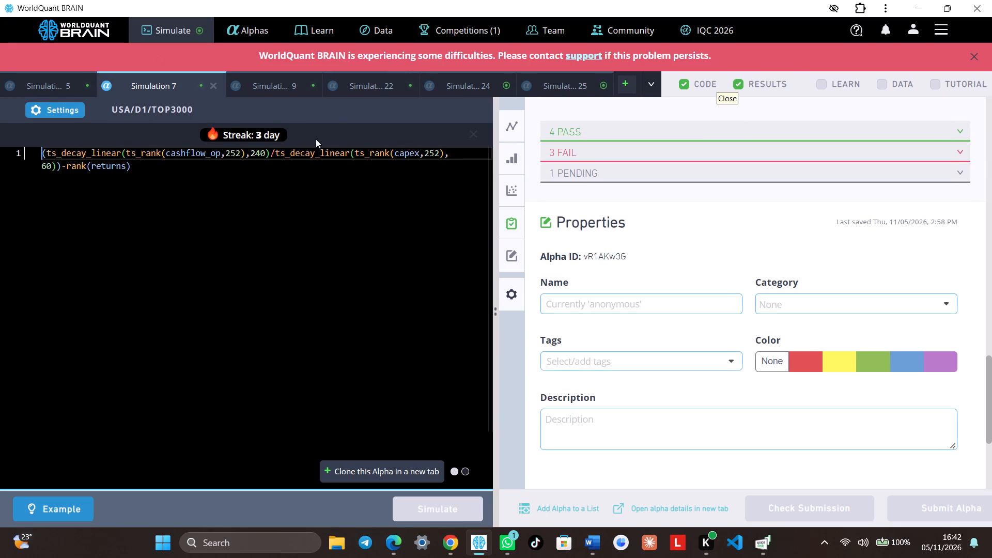
click(301, 83)
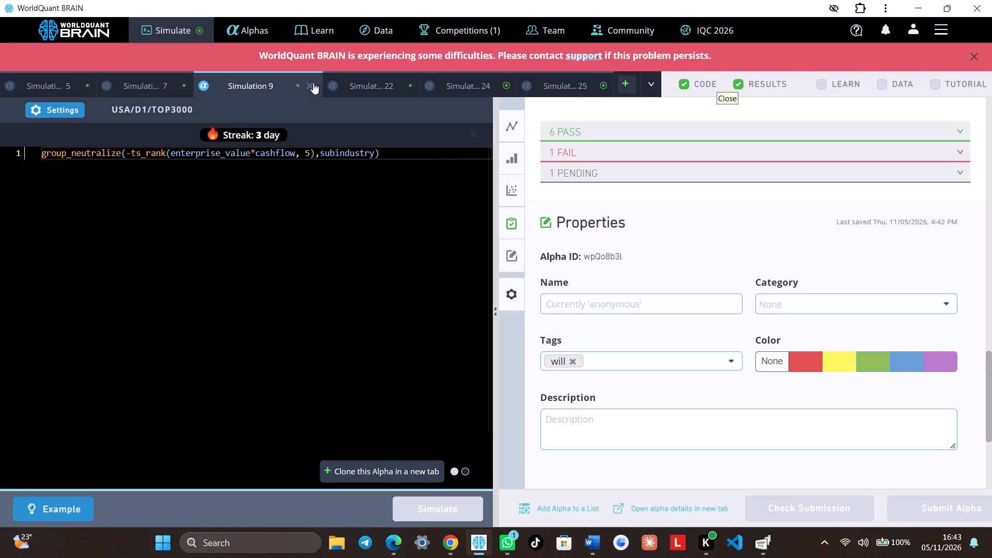
click(313, 83)
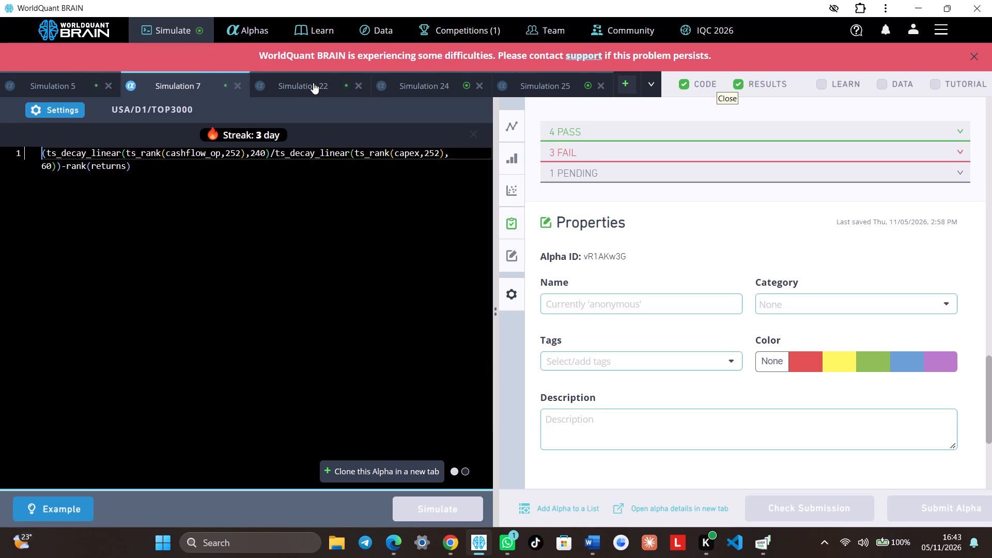
Examine Simulation 7's failed checks and IS Summary, and close that simulation.
scroll(676, 338, down, 4)
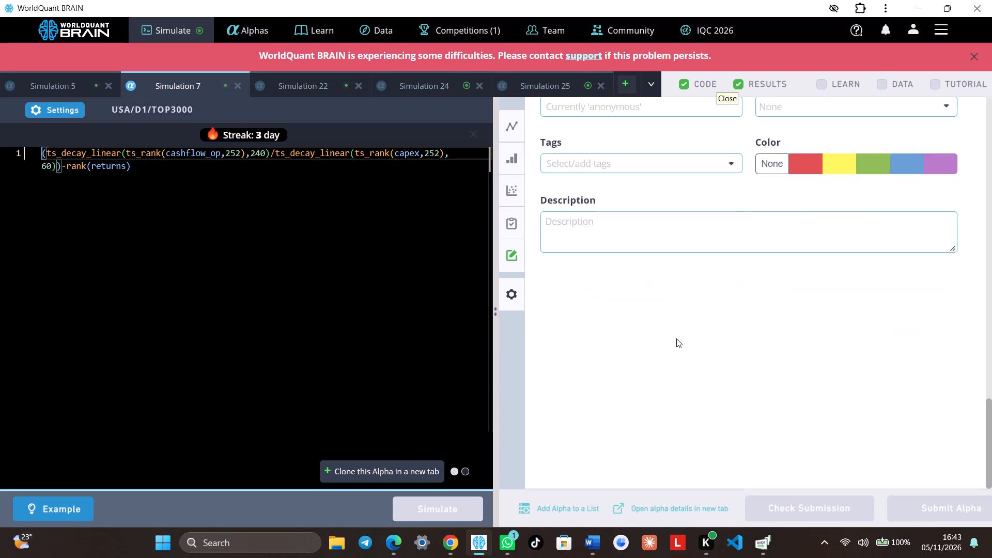
scroll(676, 338, up, 5)
click(663, 283)
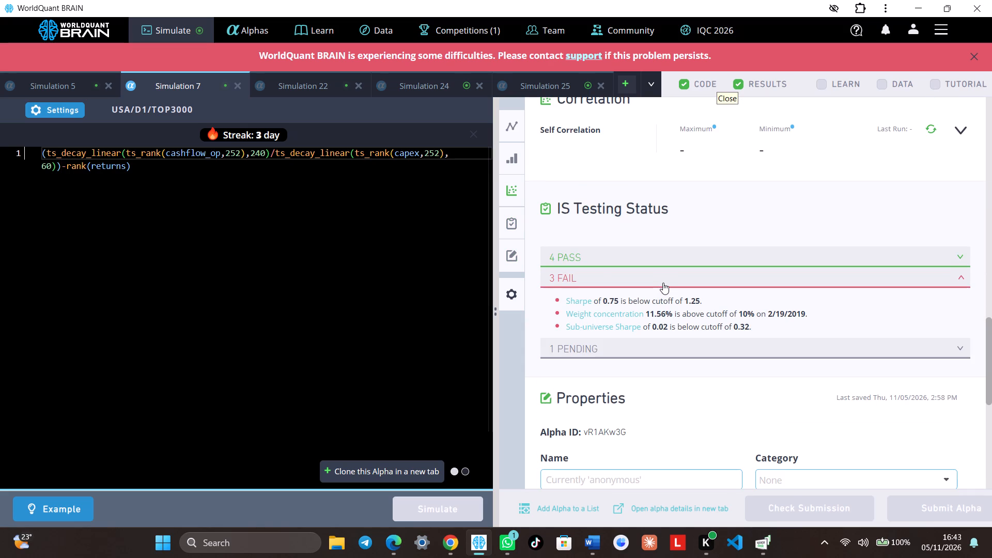
scroll(662, 285, up, 6)
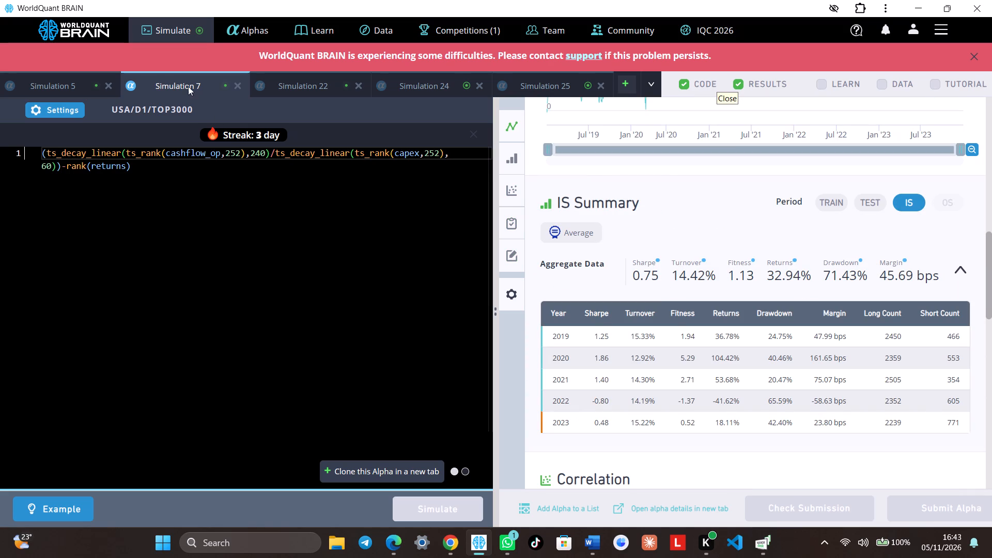
click(237, 85)
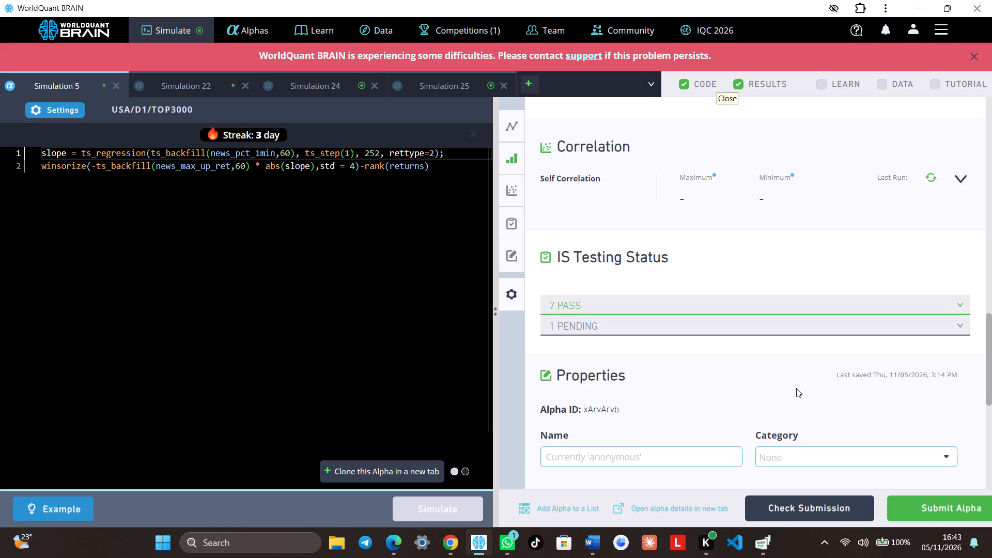
Review Simulation 5's testing status, properties and PnL chart, and show its IS Summary for the IS period.
scroll(799, 370, down, 3)
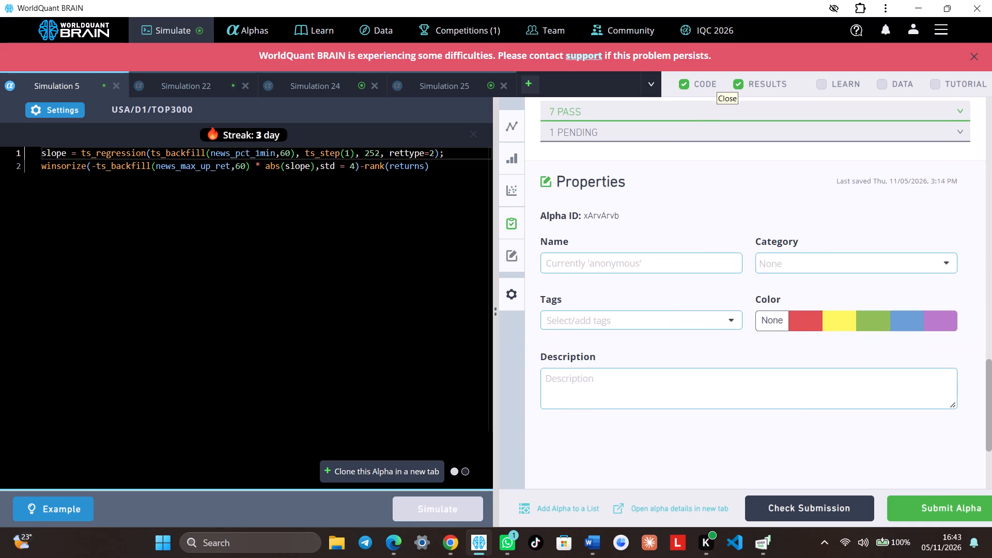
scroll(800, 371, down, 6)
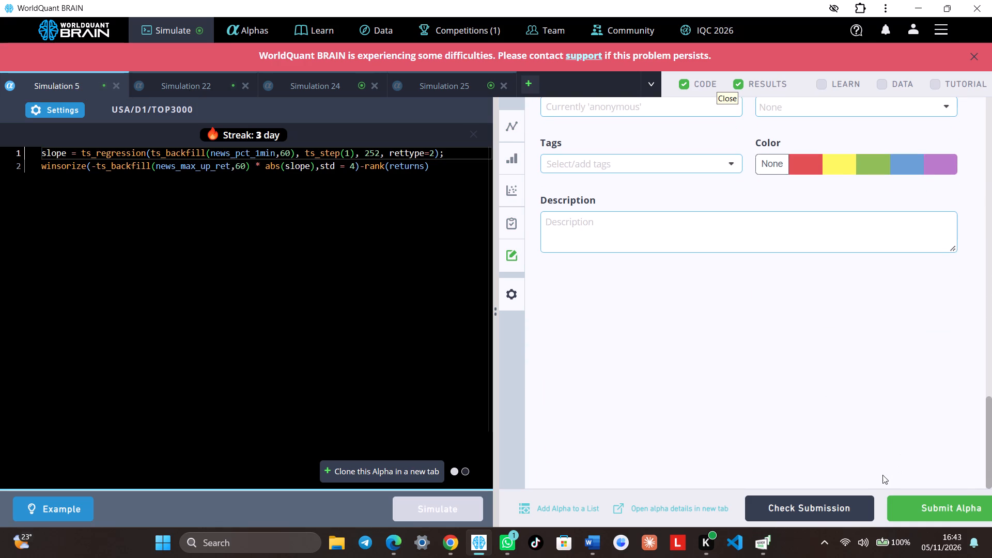
scroll(878, 469, up, 16)
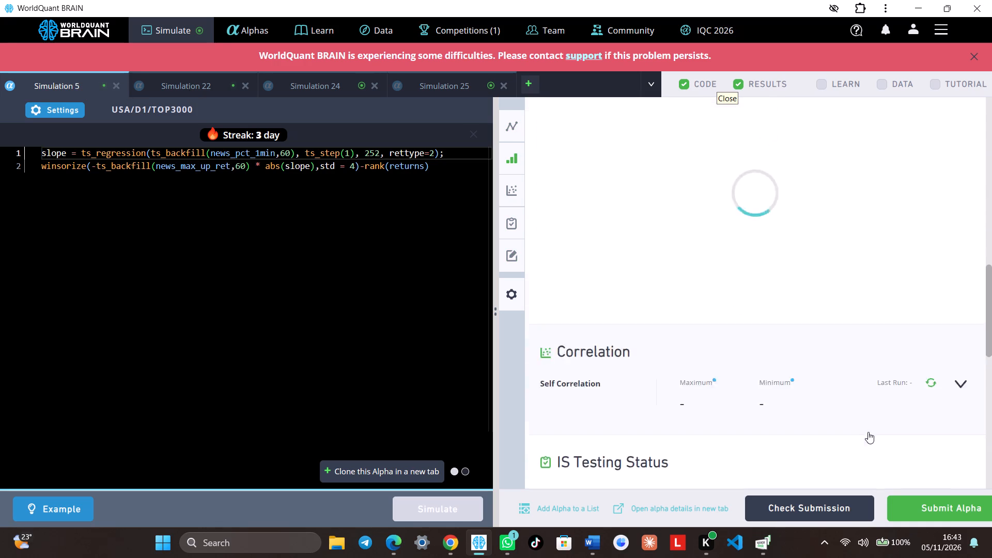
scroll(871, 428, up, 12)
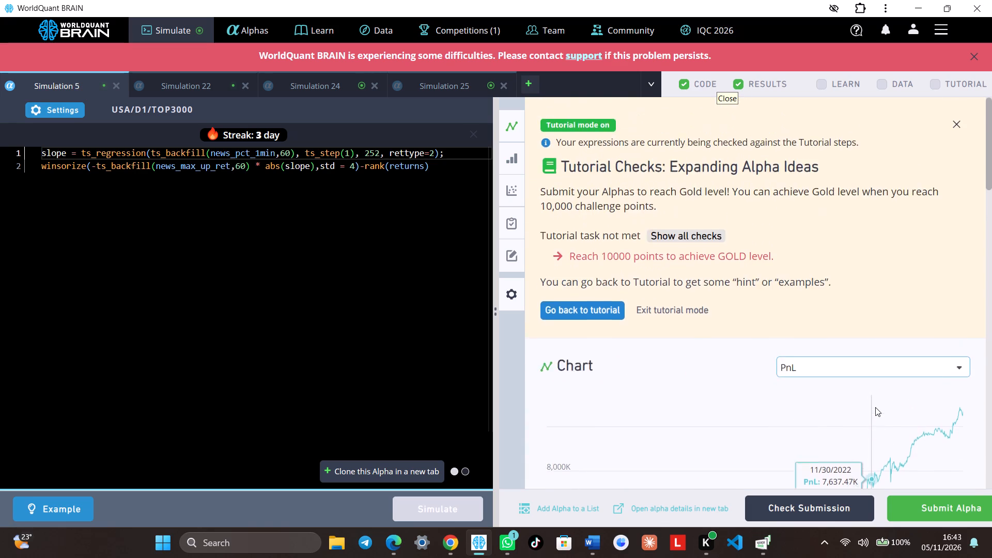
scroll(875, 407, down, 13)
scroll(886, 397, up, 5)
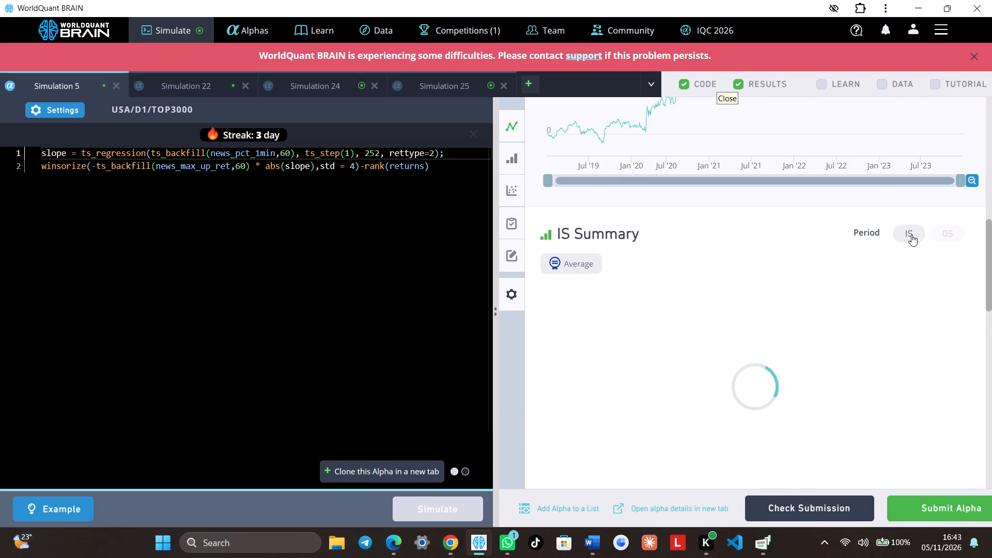
click(911, 234)
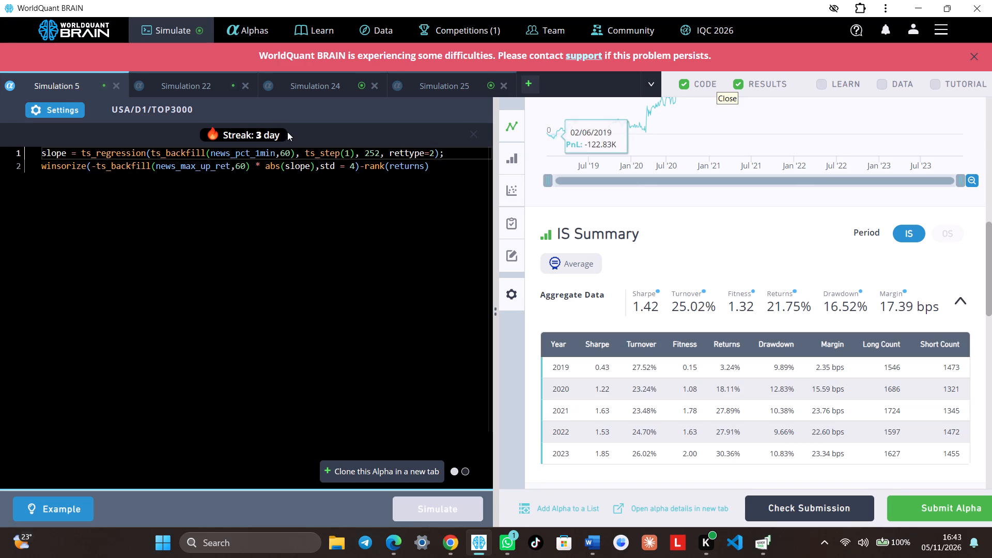
Reload the simulation page and dismiss the site-difficulties banner.
key(ctrl+r)
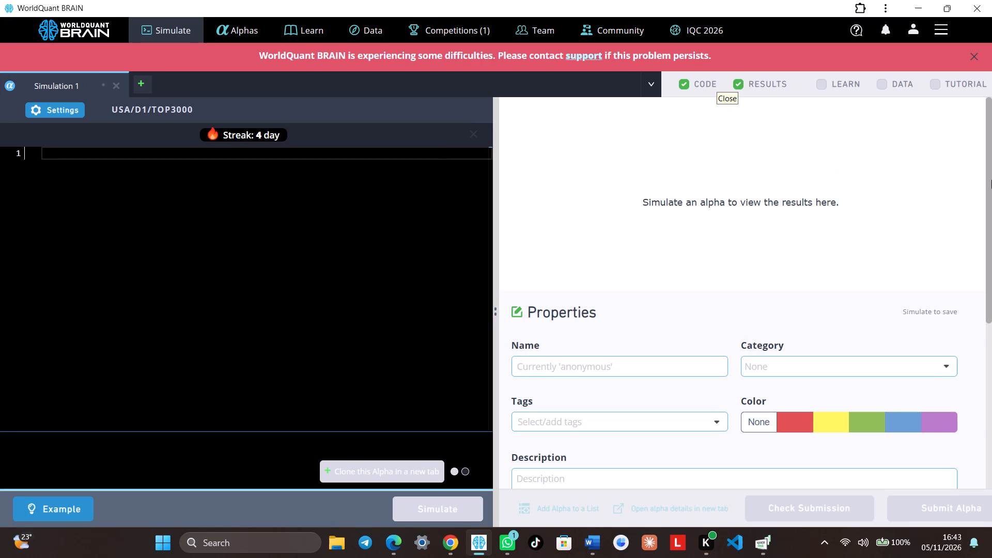
click(974, 51)
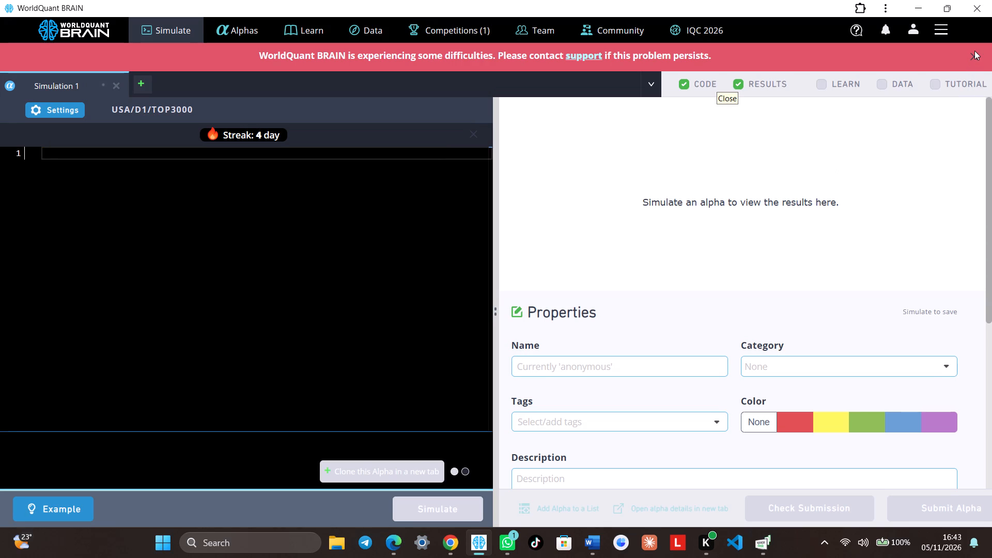
click(972, 55)
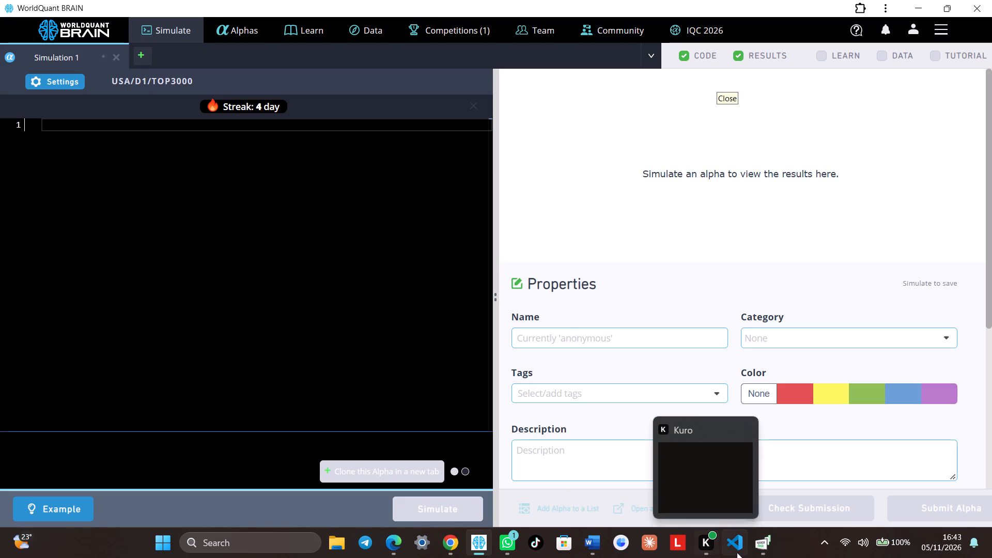
Close the spacedesk Driver Console window.
click(757, 540)
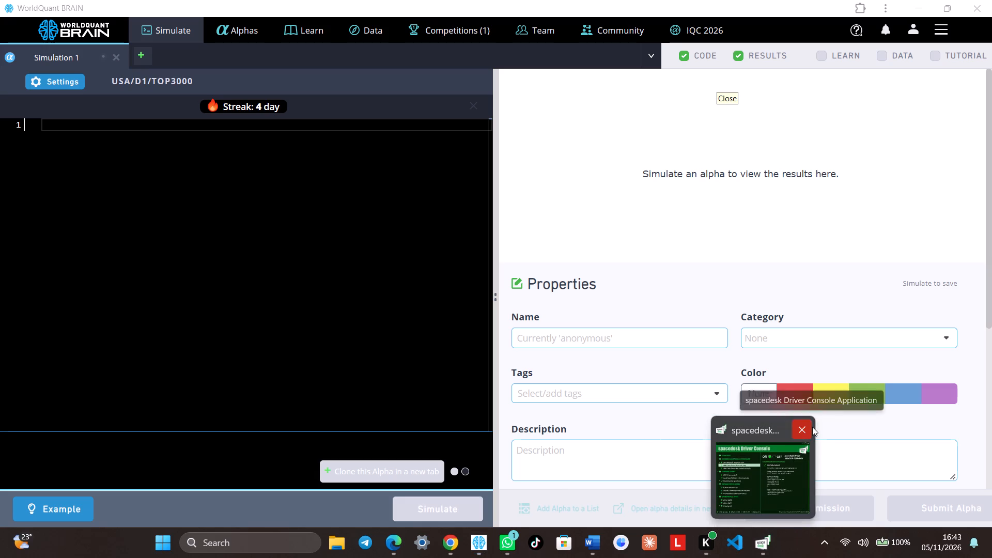
click(797, 429)
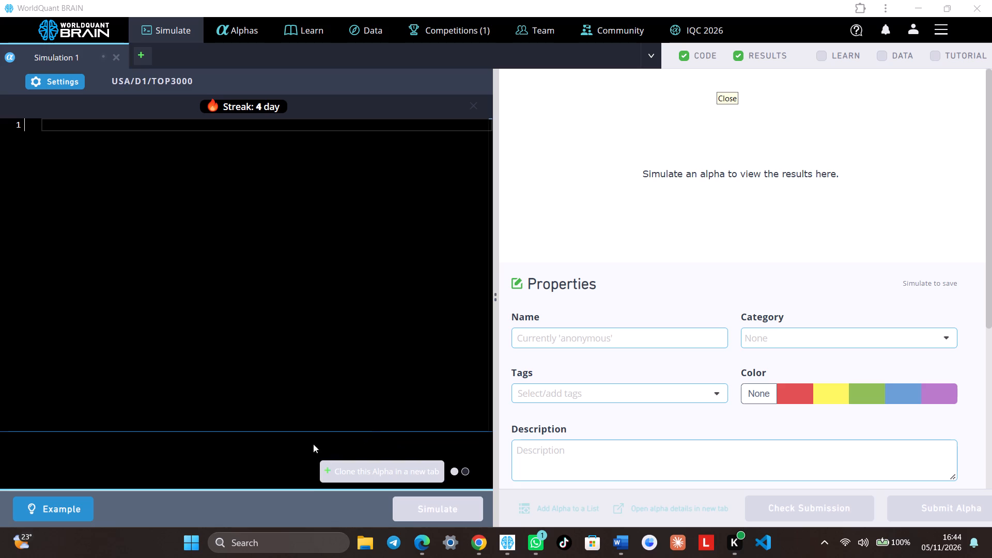
Open the unsubmitted alphas list and add the Fitness column to its table.
scroll(304, 330, up, 4)
click(255, 29)
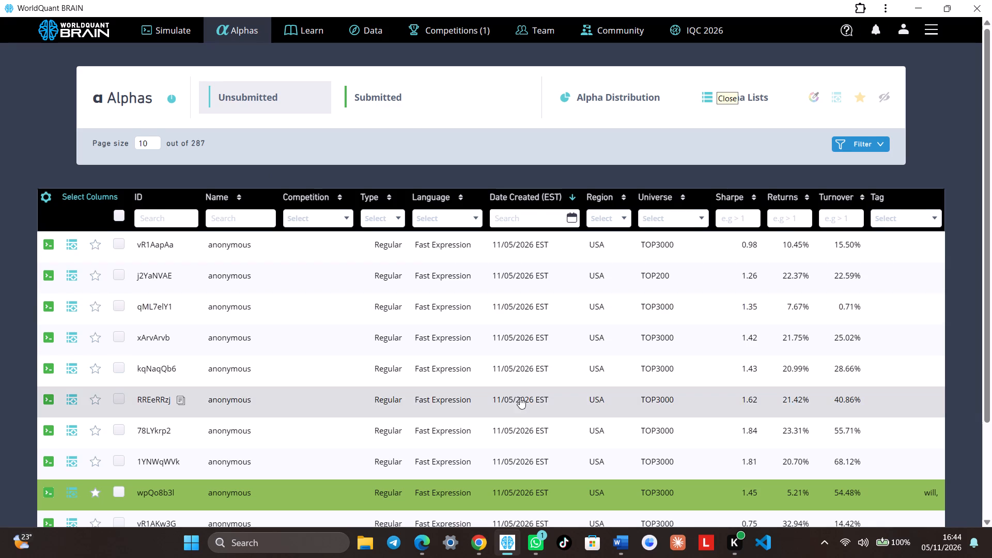
scroll(512, 391, down, 4)
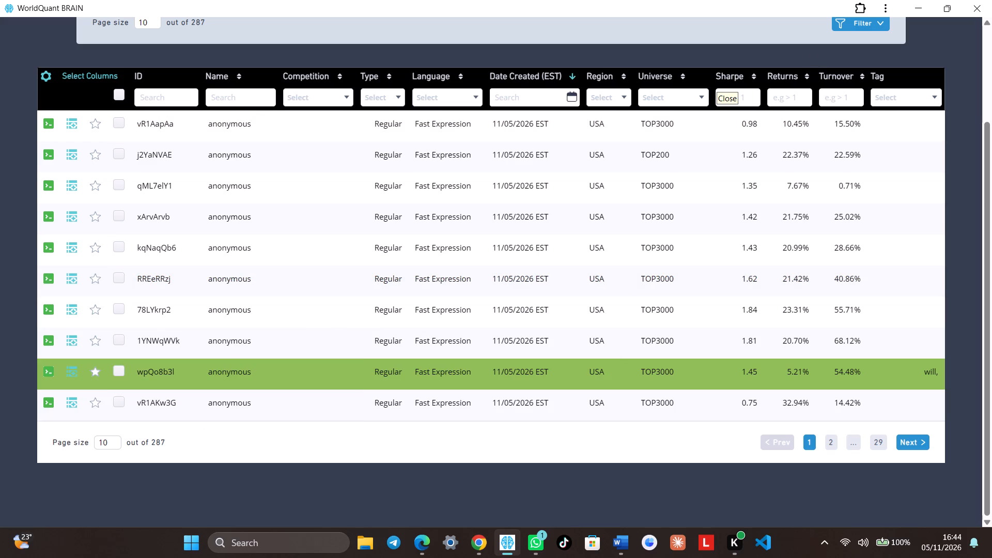
click(78, 80)
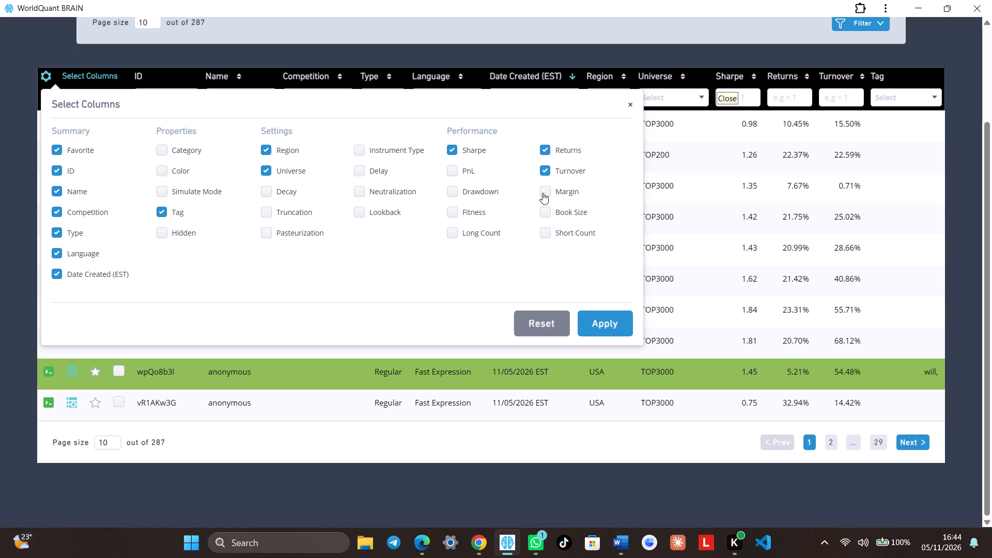
click(455, 210)
drag(619, 315, 614, 315)
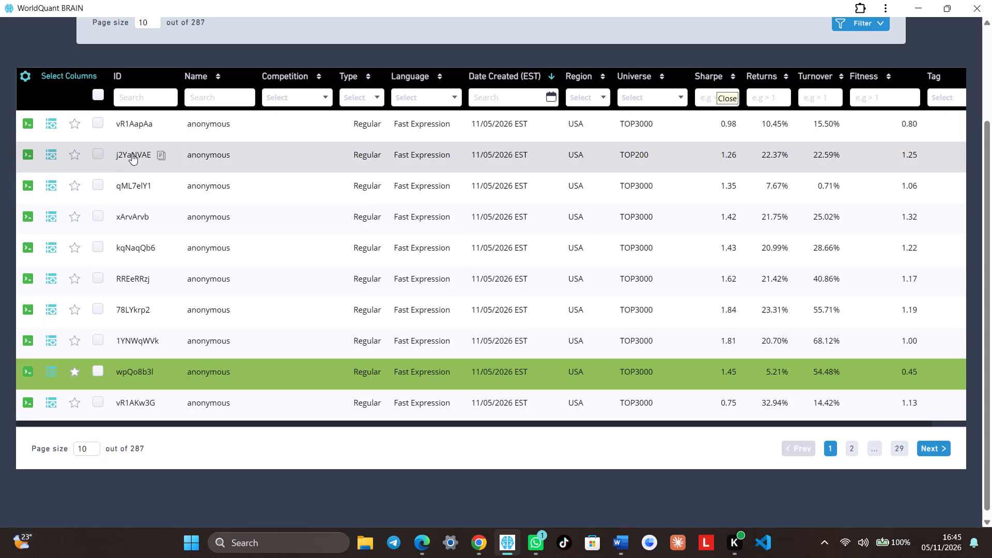
Open the details of alpha j2YaNVAE and examine its failed test, PnL chart and IS Summary.
click(253, 155)
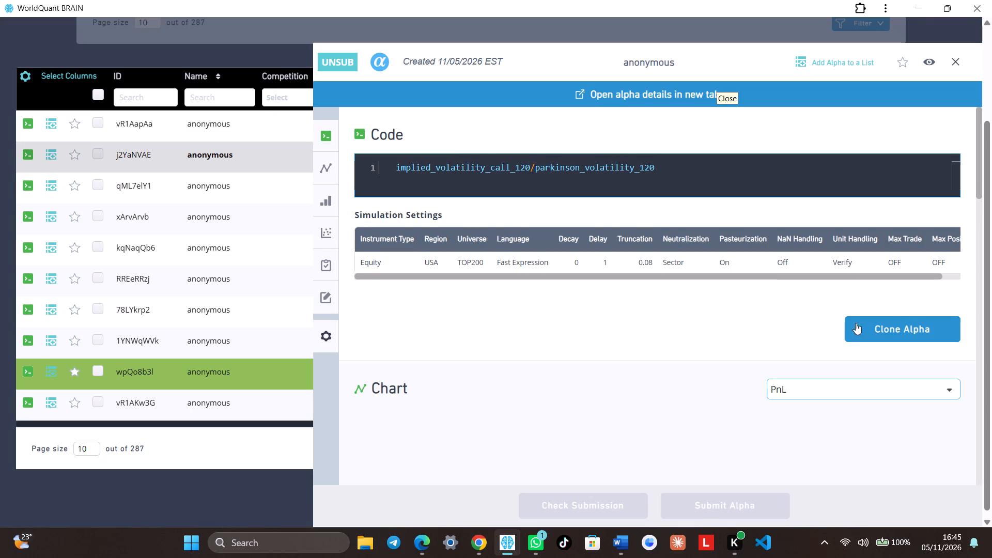
scroll(847, 308, down, 14)
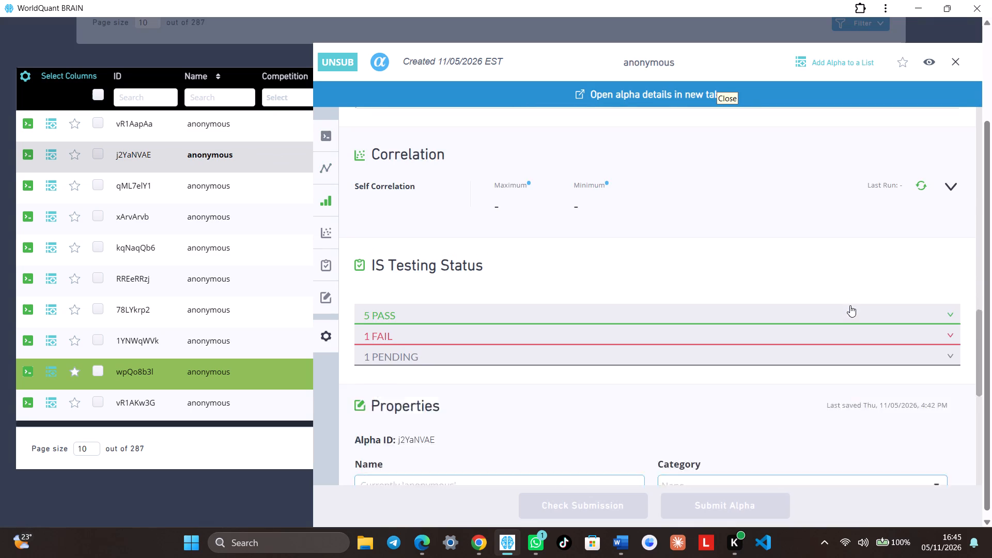
scroll(850, 305, down, 1)
click(860, 245)
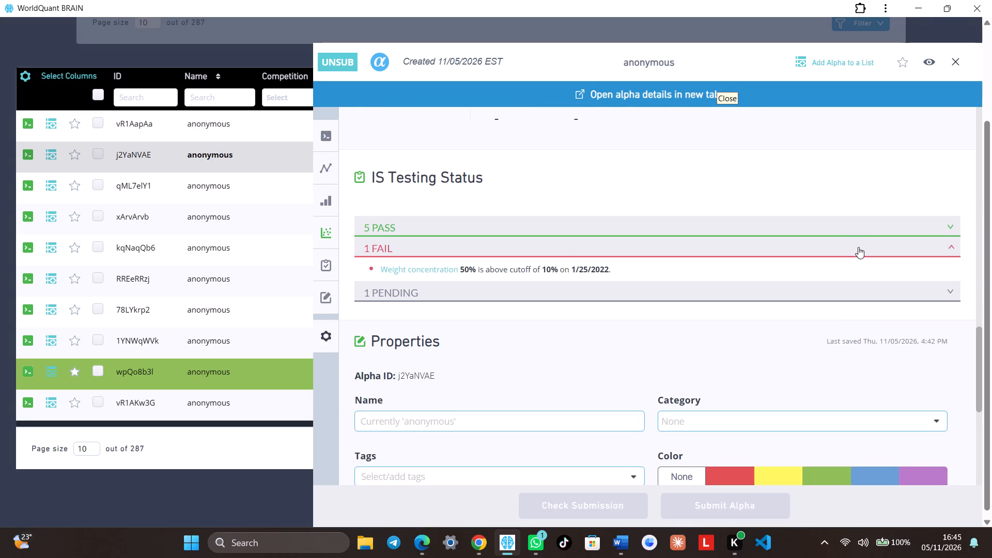
scroll(853, 253, up, 11)
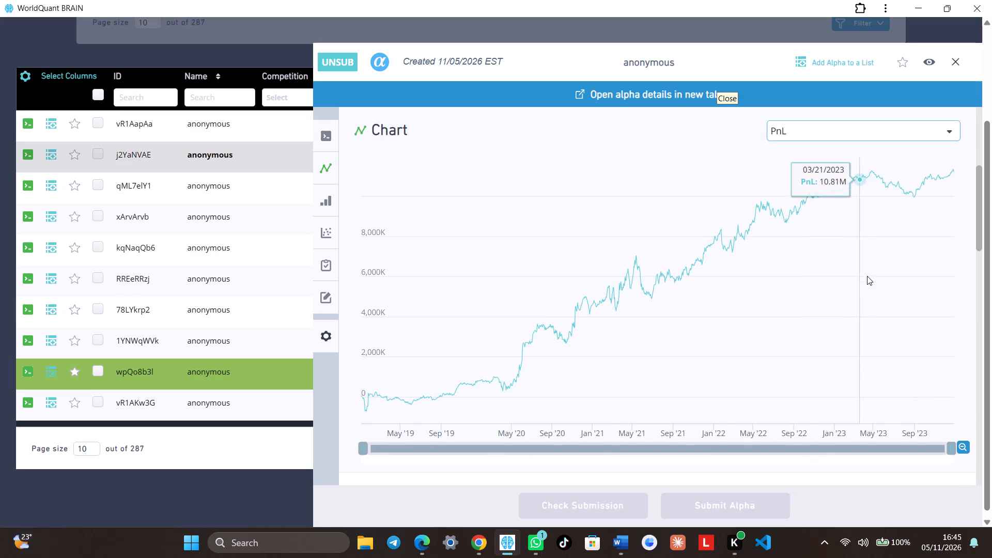
scroll(871, 283, down, 4)
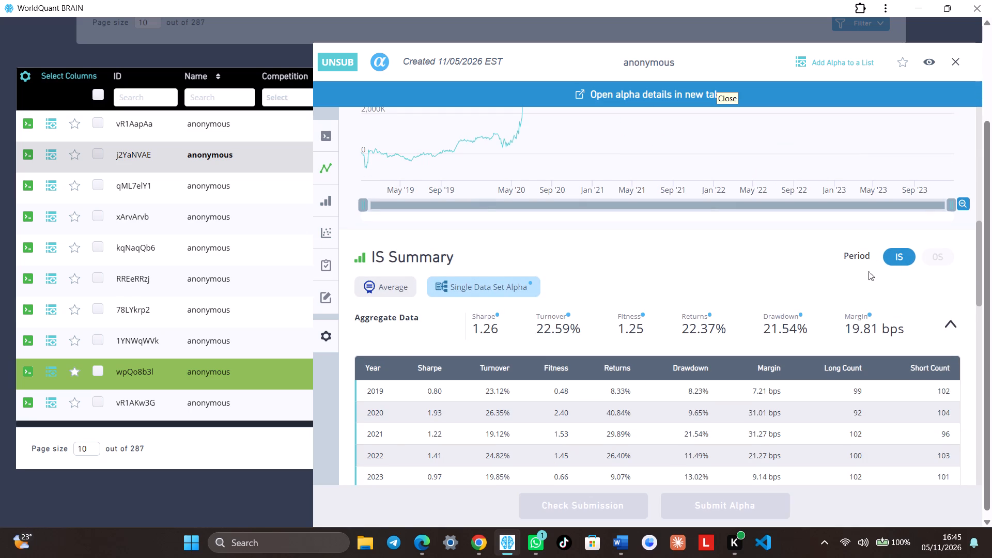
scroll(853, 308, down, 12)
scroll(858, 303, up, 5)
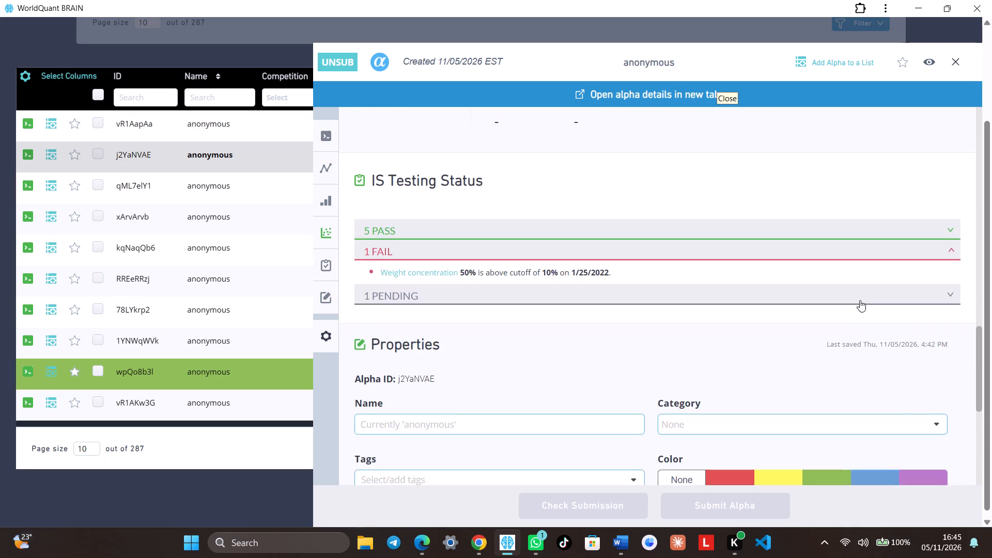
Clone alpha j2YaNVAE into a new simulation.
scroll(860, 300, up, 14)
click(873, 273)
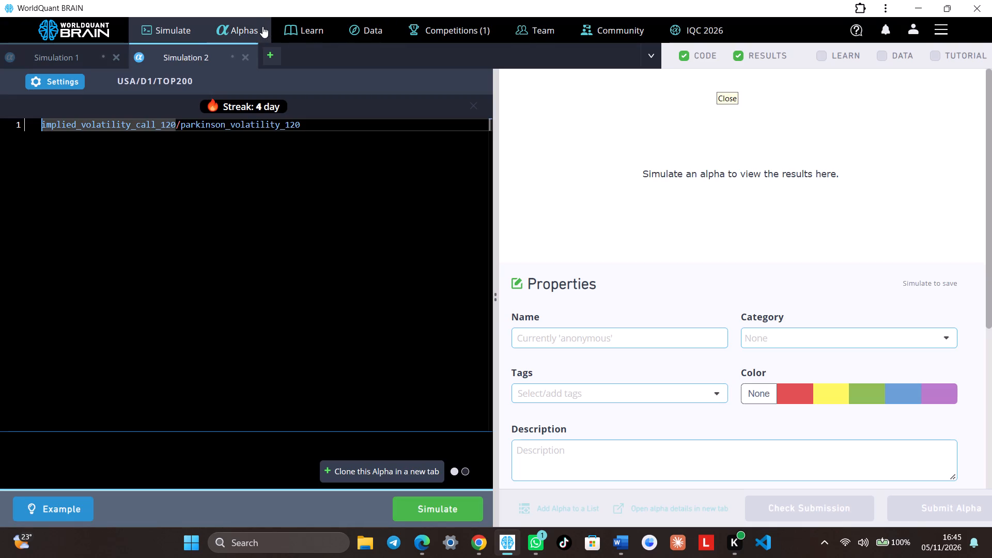
Return to the unsubmitted alphas list and set its page size to 100.
click(261, 27)
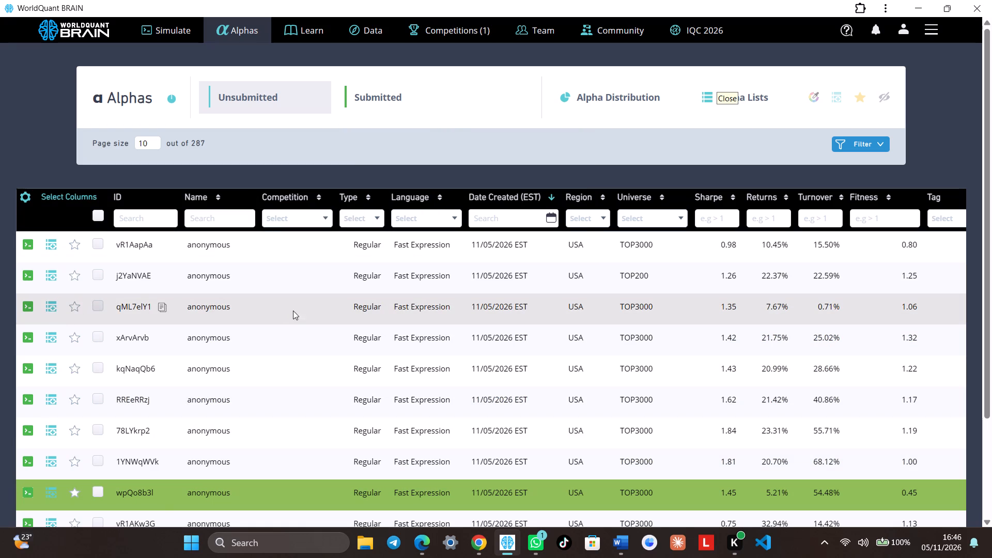
click(295, 312)
click(295, 312)
scroll(699, 398, down, 5)
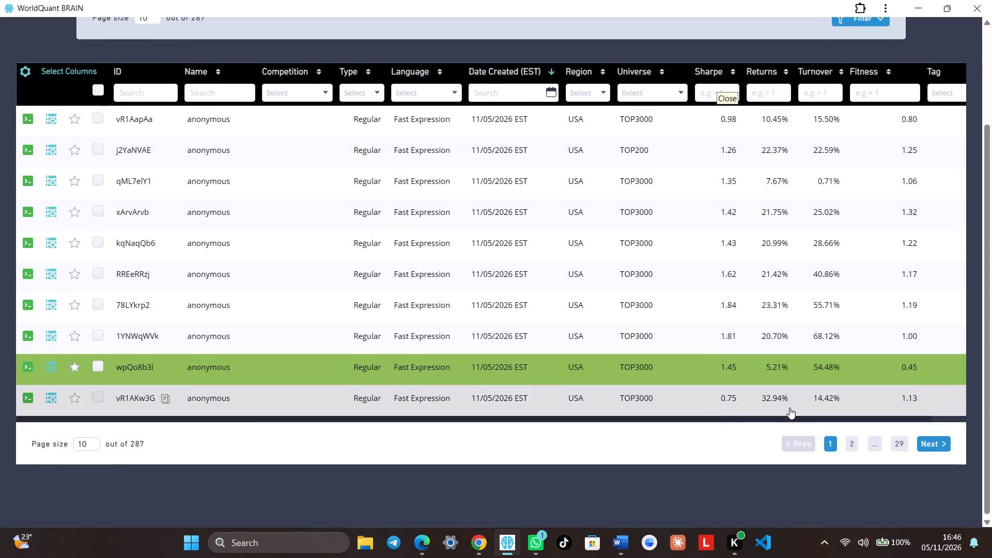
scroll(200, 110, up, 3)
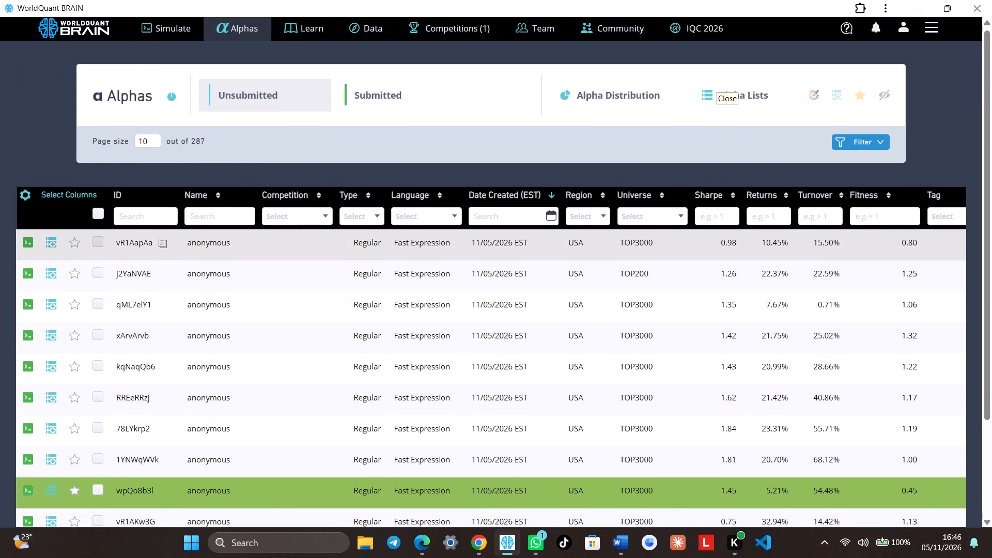
click(149, 142)
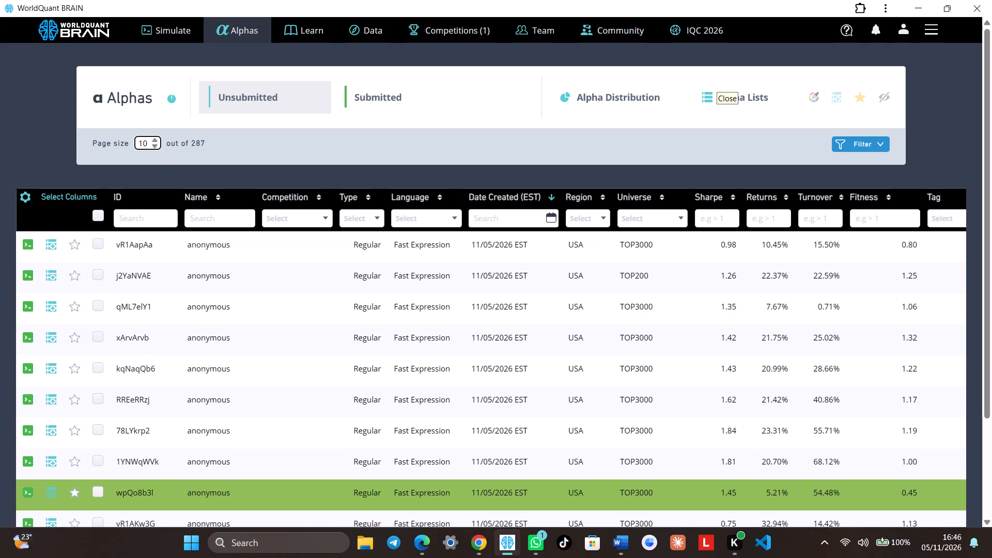
key(0)
key(Return)
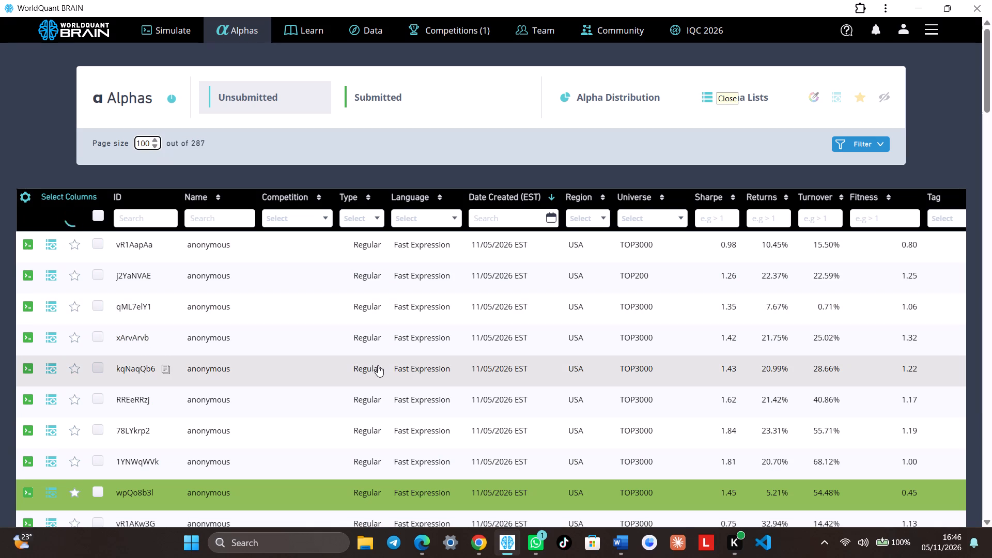
Look through the unsubmitted alphas, comparing their Sharpe, returns, turnover and fitness and the colour-marked entries.
scroll(376, 369, down, 2)
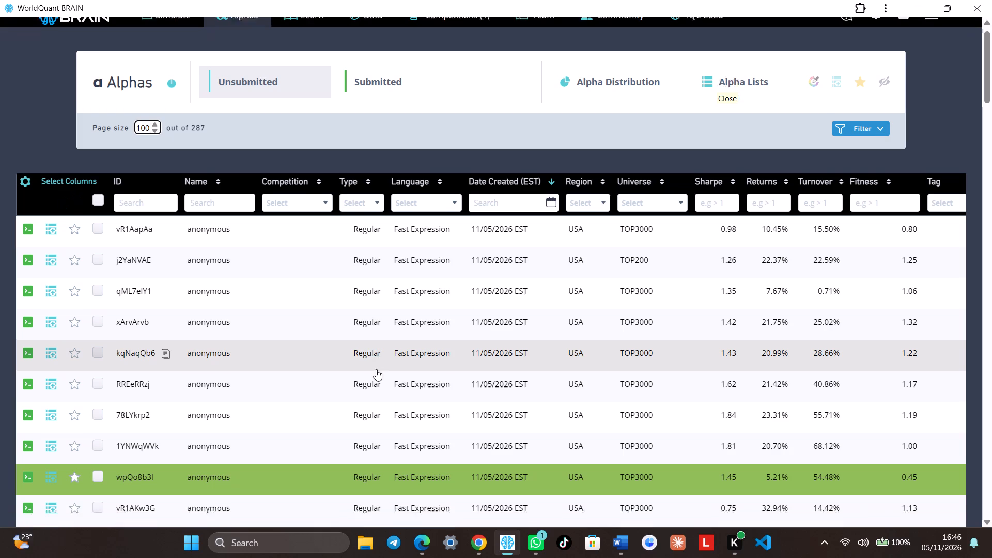
scroll(376, 369, down, 3)
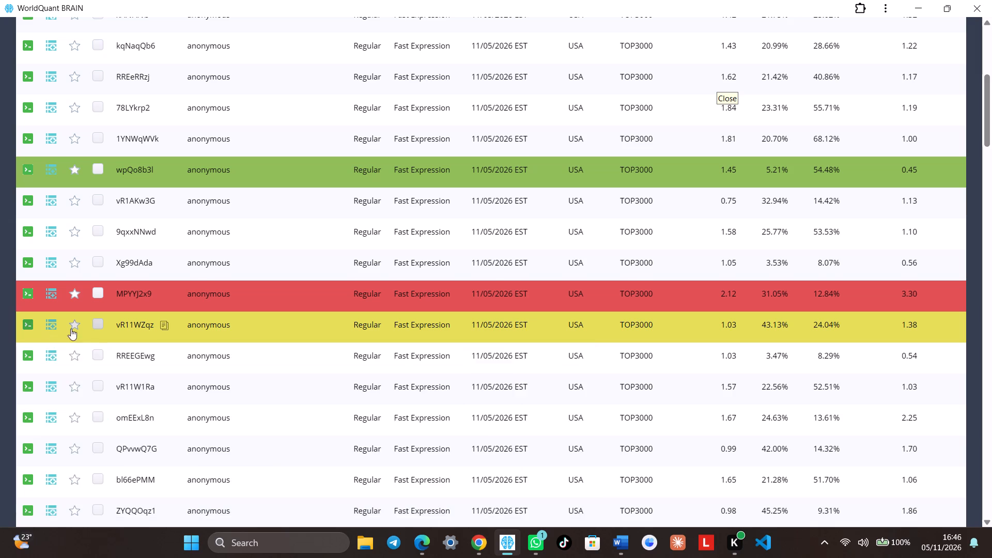
scroll(98, 331, down, 11)
scroll(116, 341, down, 20)
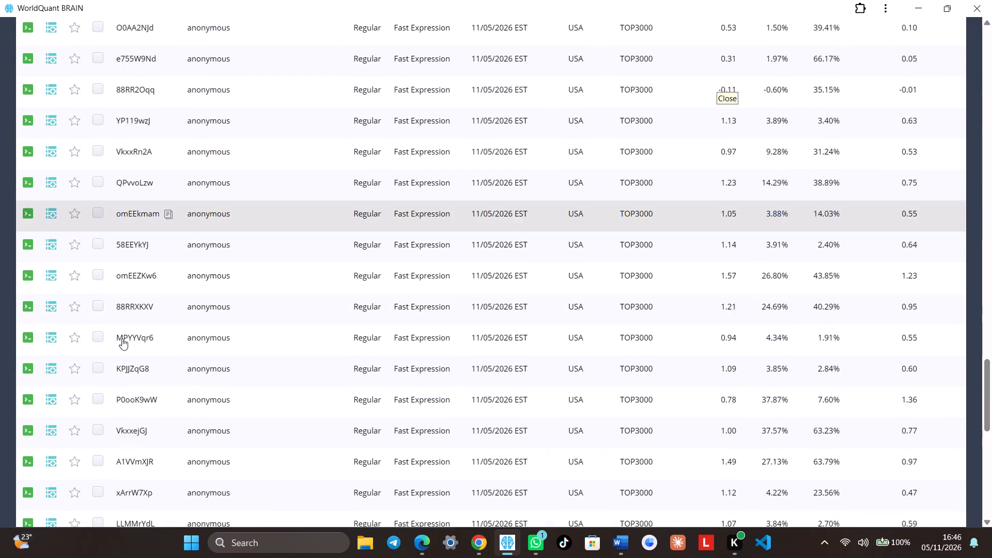
scroll(122, 338, down, 20)
scroll(144, 372, up, 13)
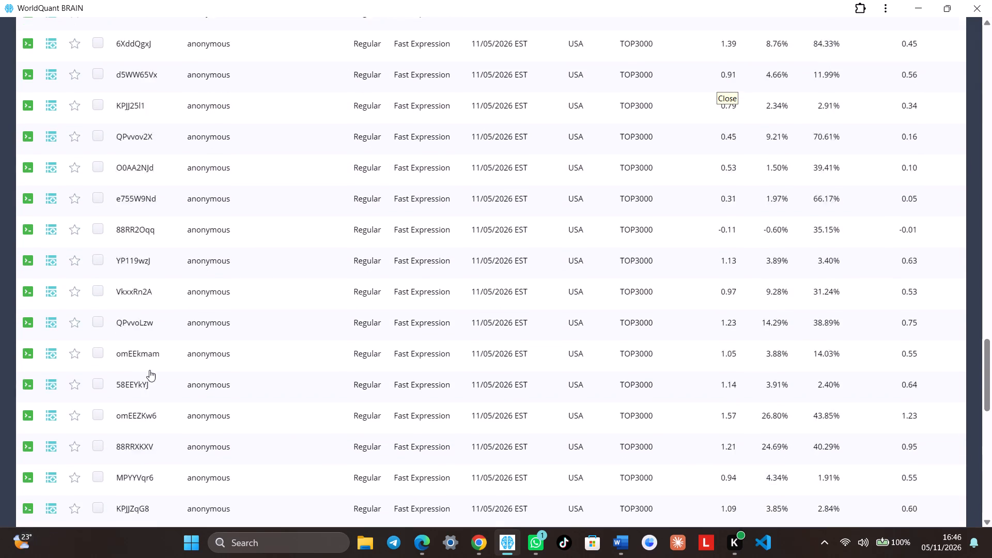
scroll(149, 370, up, 18)
scroll(148, 384, up, 7)
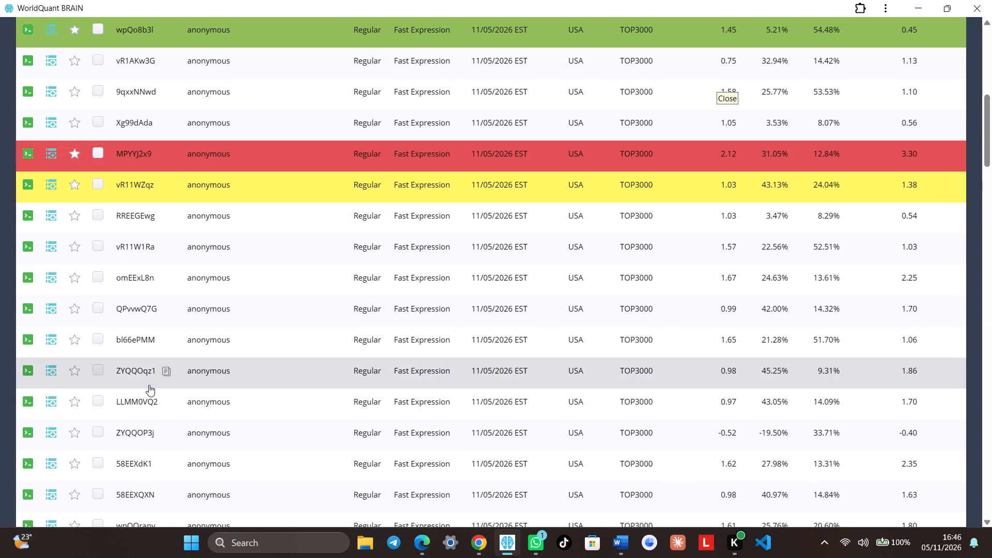
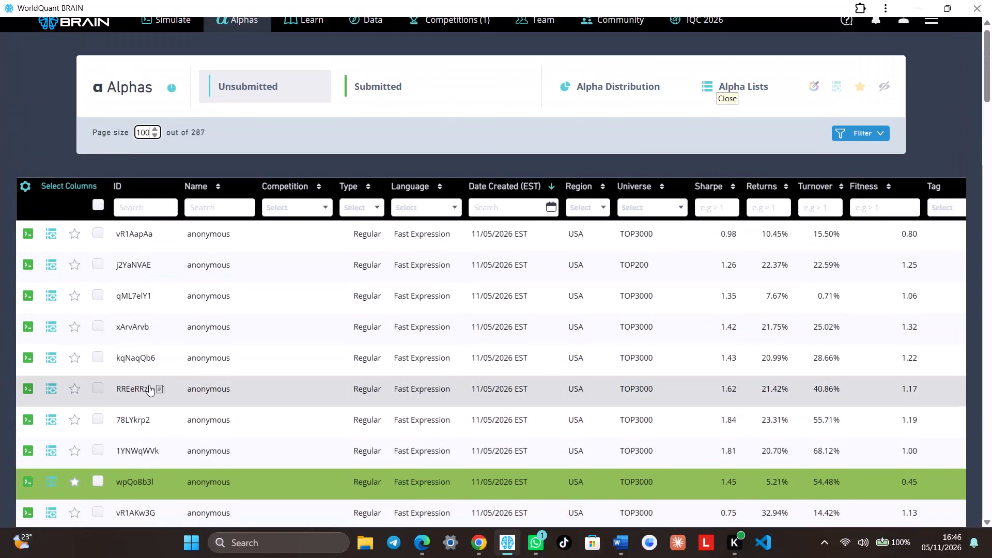
Open the details of alpha xArvArvb from the unsubmitted list and clone it into a new simulation.
scroll(149, 385, down, 2)
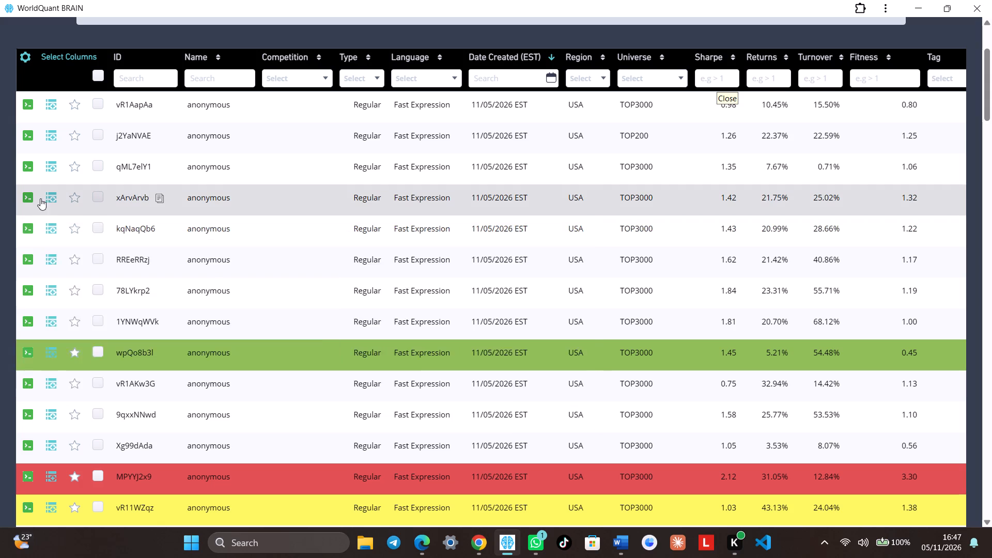
click(282, 203)
click(602, 212)
click(606, 200)
click(557, 198)
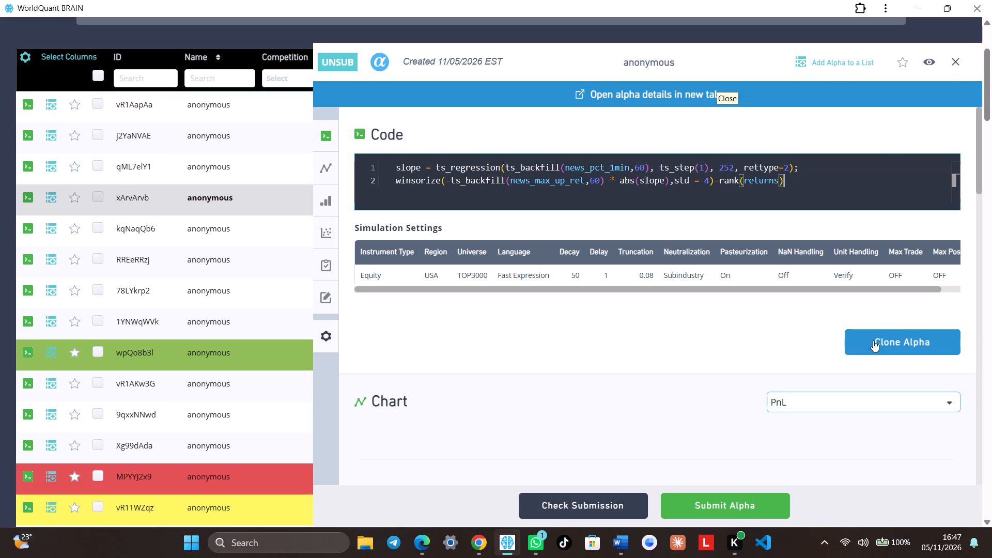
click(873, 340)
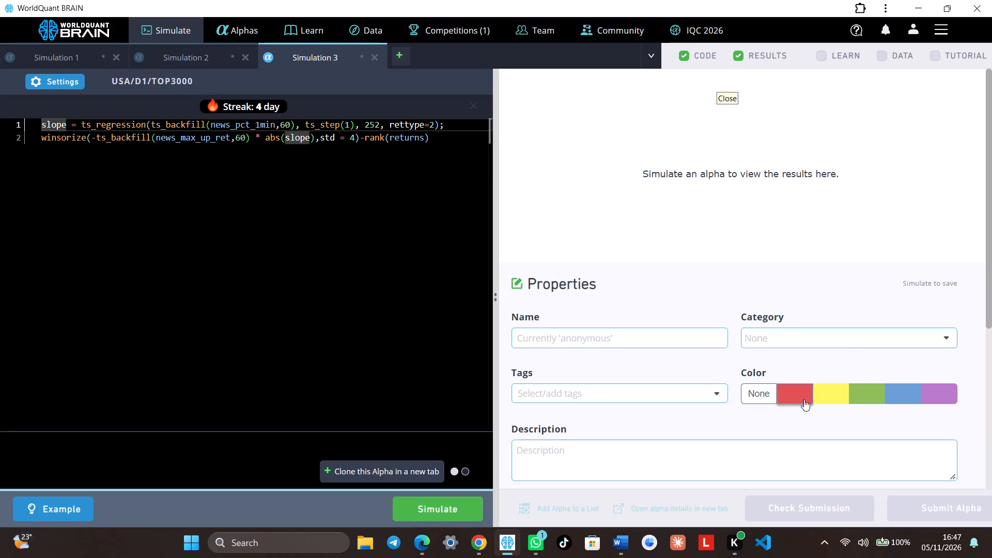
Mark the cloned alpha in Simulation 3 red and tag it fix.
click(835, 399)
click(795, 400)
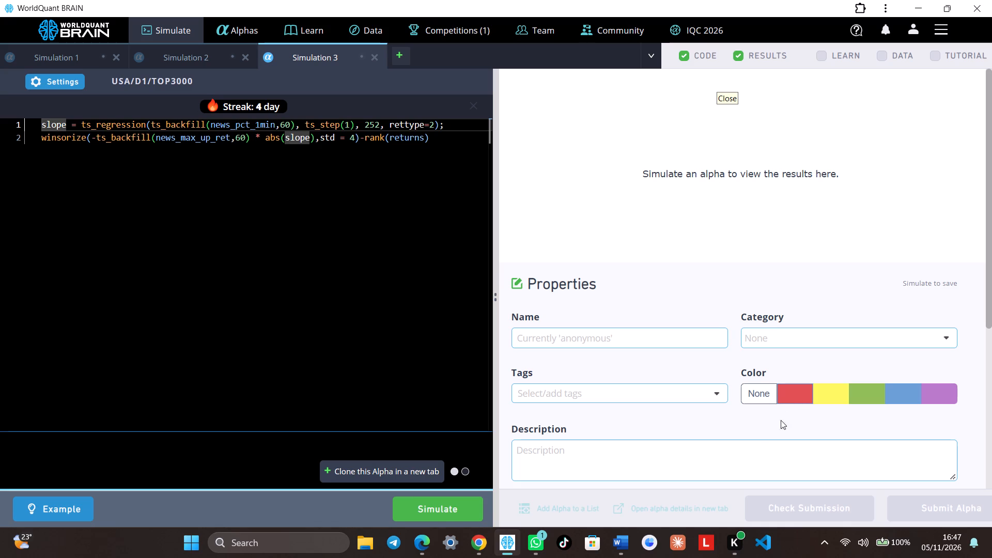
click(797, 400)
click(705, 394)
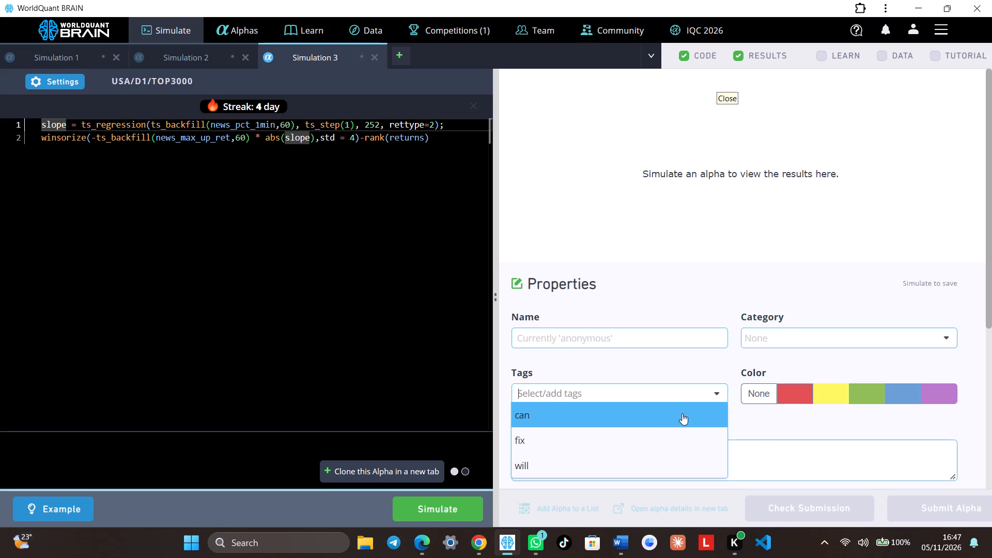
click(665, 433)
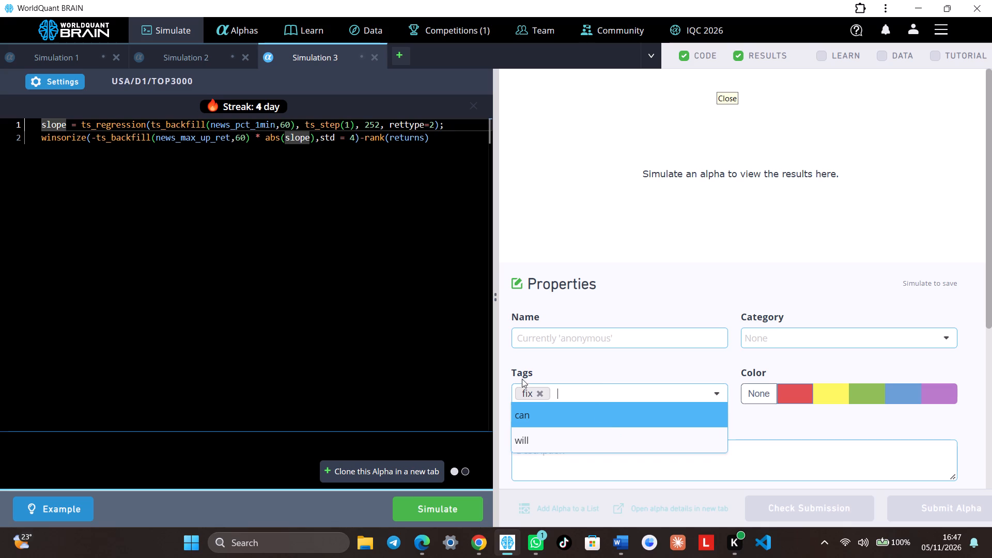
click(174, 264)
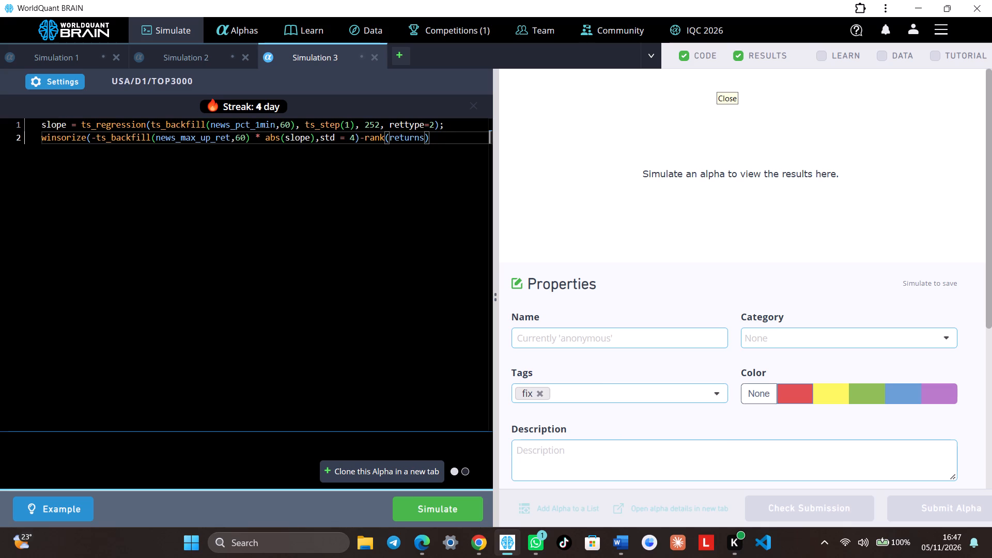
Enclose the implied_volatility_call_120/parkinson_volatility_120 expression in Simulation 2 in parentheses.
click(185, 63)
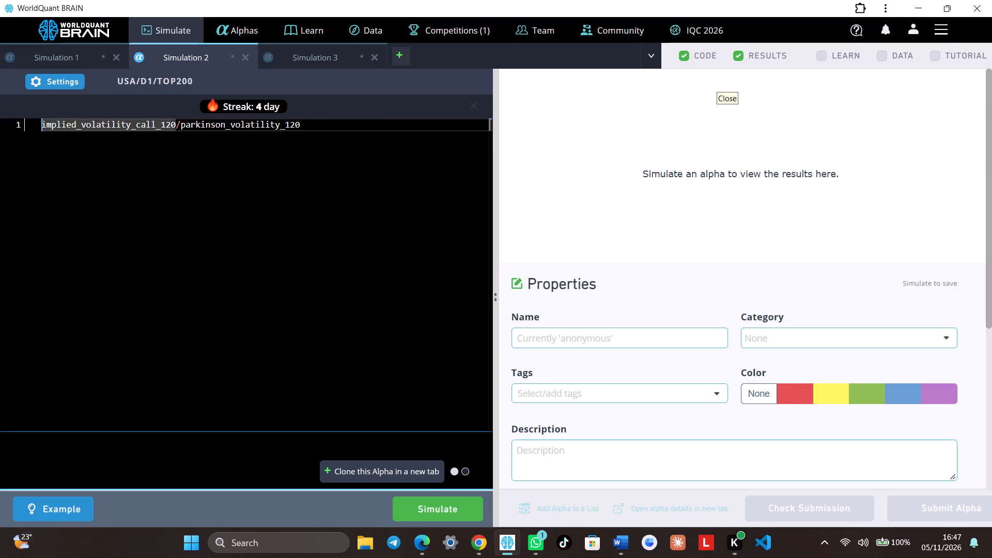
scroll(581, 398, up, 3)
click(330, 126)
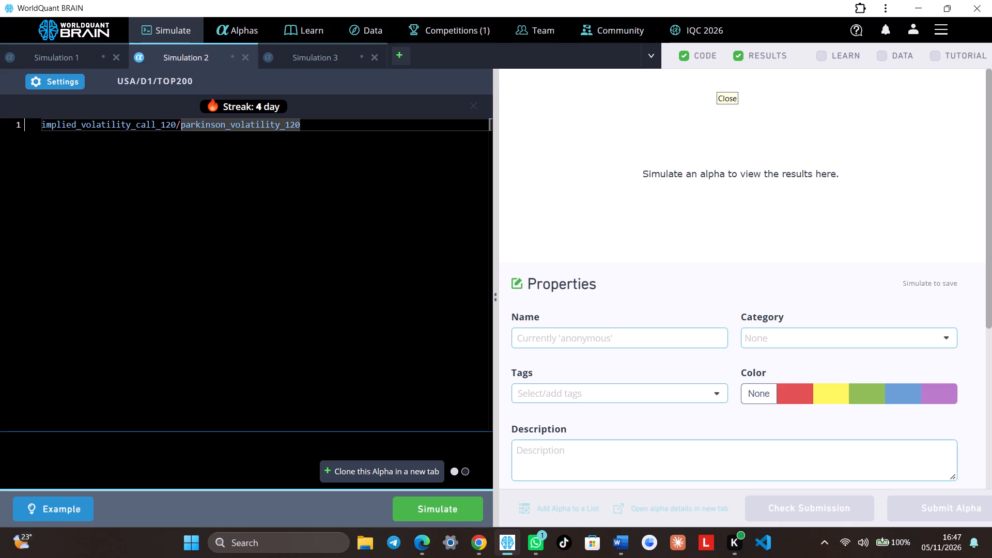
key(shift+parenright)
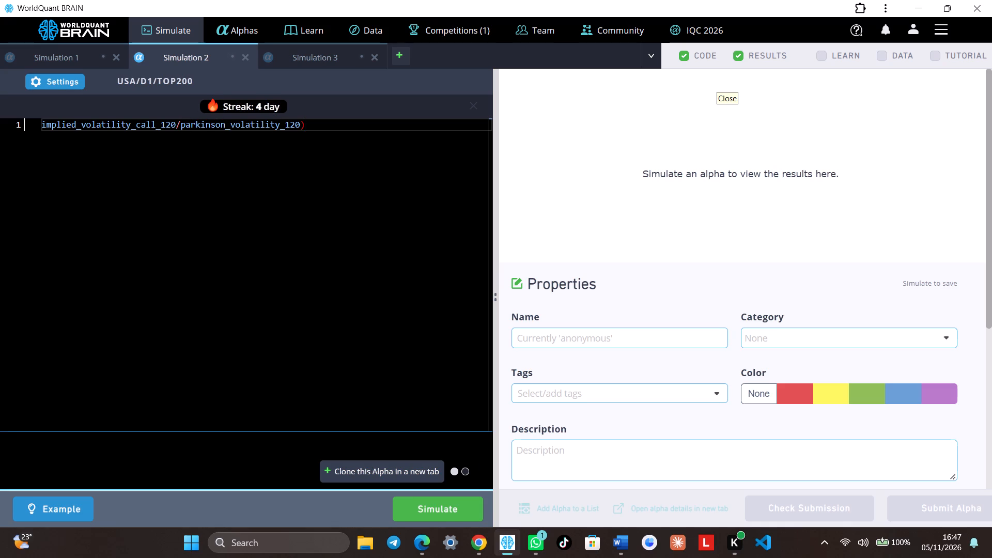
click(42, 125)
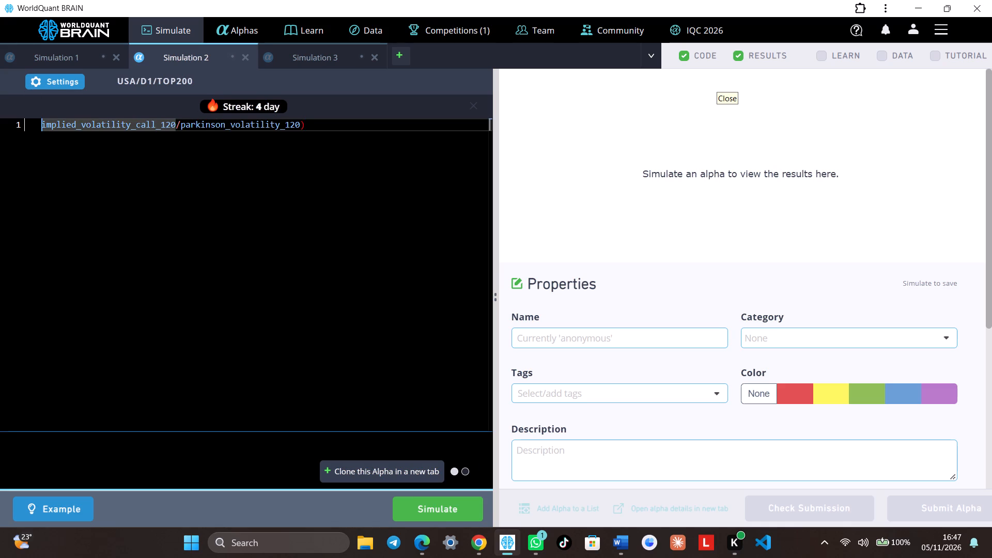
key(shift+parenleft)
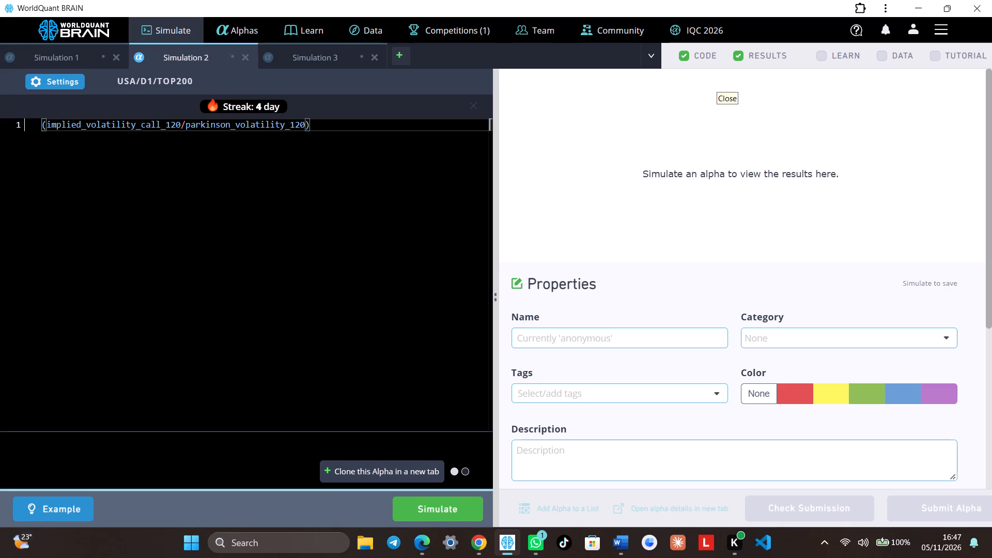
Clone this alpha into a new simulation, replace the division with subtraction, and simulate (implied_volatility_call_120-parkinson_volatility_120).
click(423, 472)
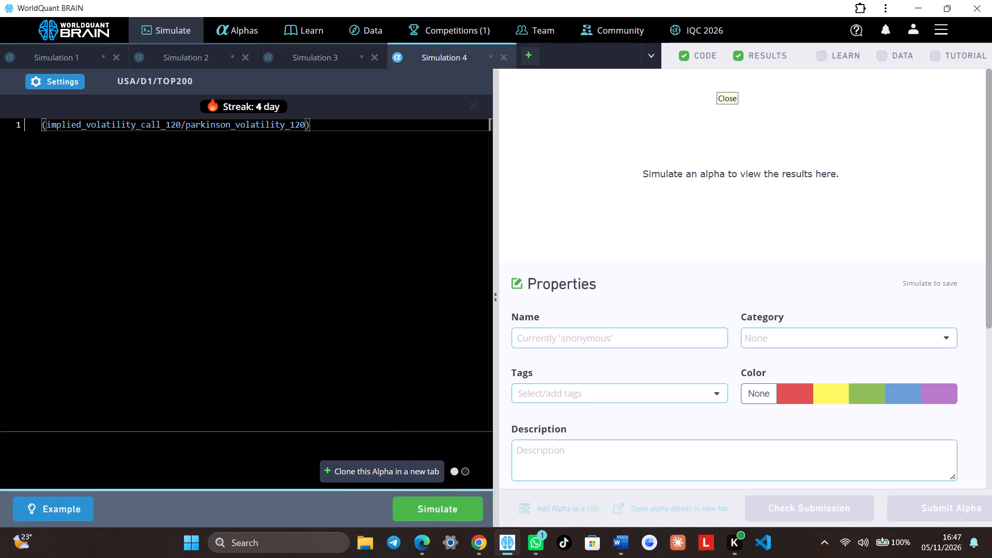
click(182, 127)
key(Delete)
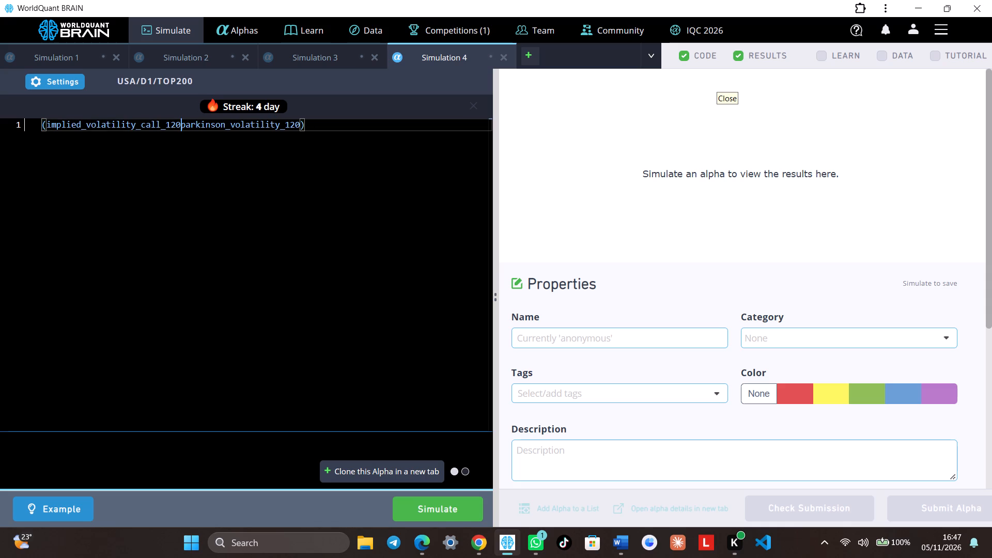
key(minus)
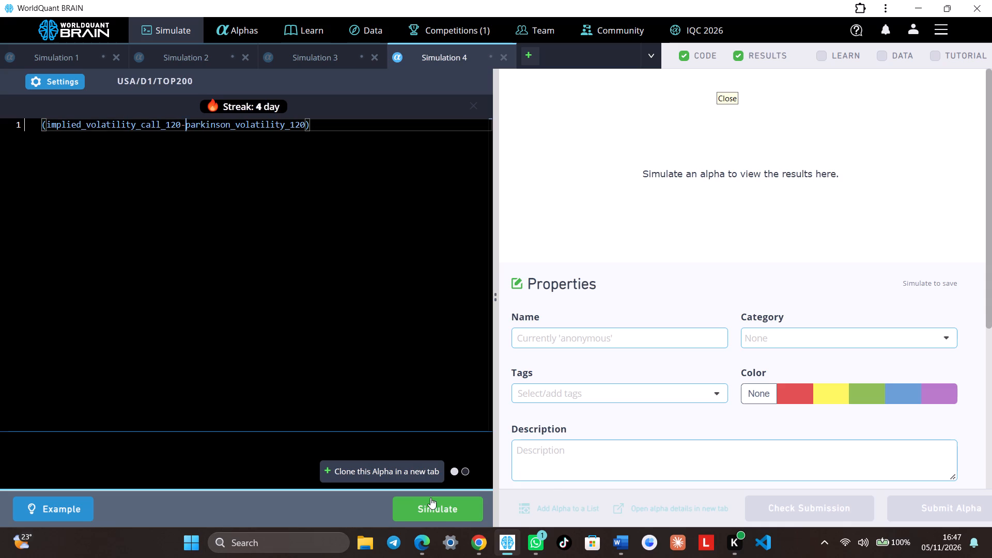
click(430, 498)
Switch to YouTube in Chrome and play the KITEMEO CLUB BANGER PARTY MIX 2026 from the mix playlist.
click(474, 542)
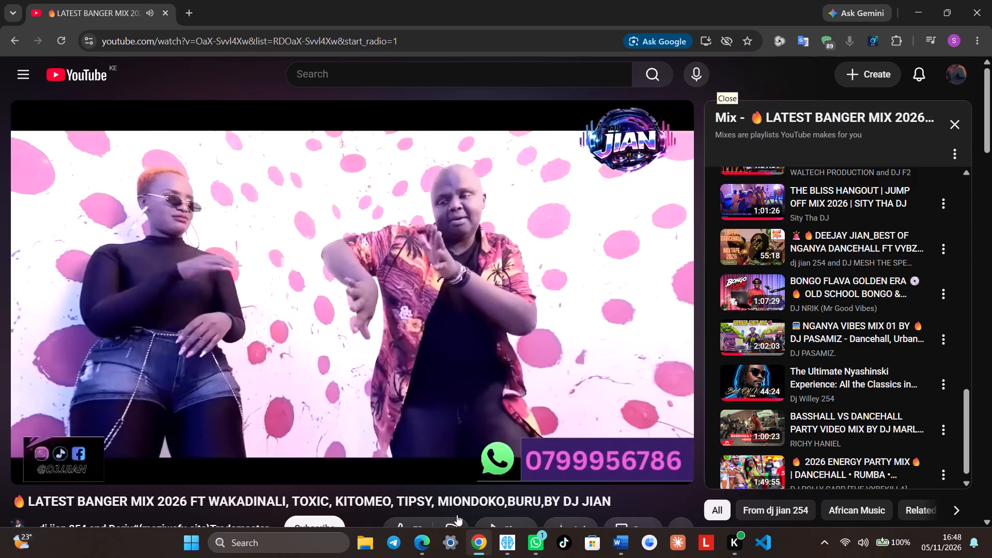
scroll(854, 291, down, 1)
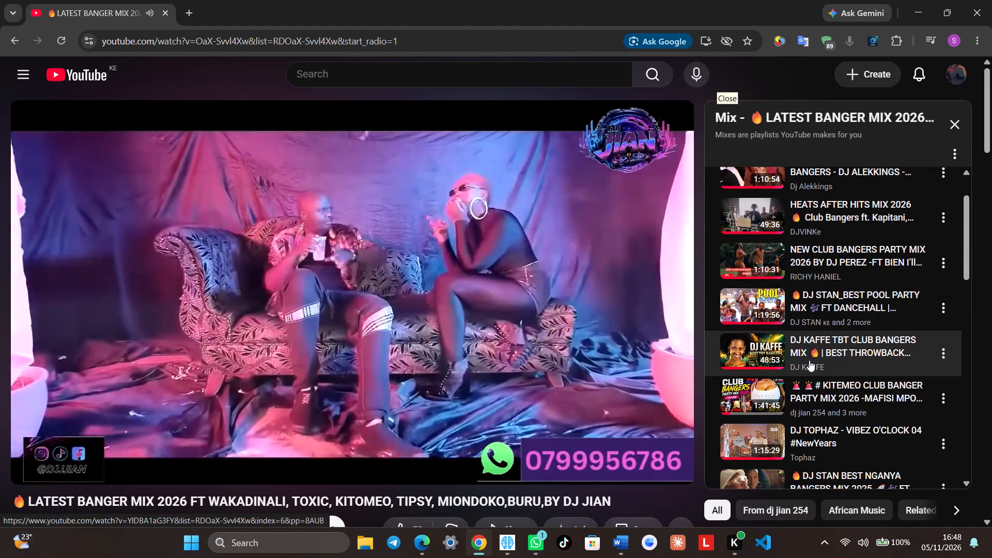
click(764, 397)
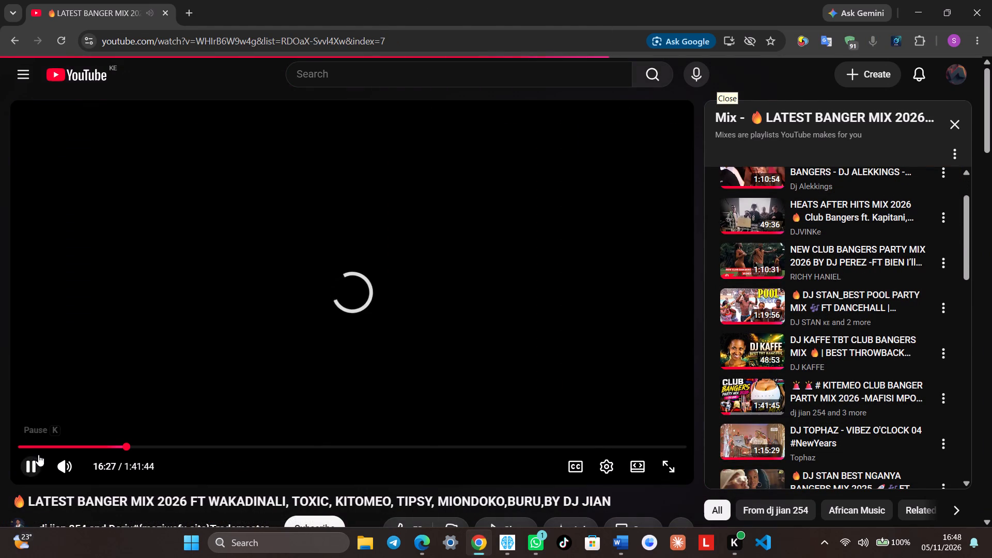
Pick the HILLAS HILLARY X MC MIDO Jose Chameleon Eldoret Tour mix from the recommended videos and play it from the beginning.
scroll(913, 399, down, 1)
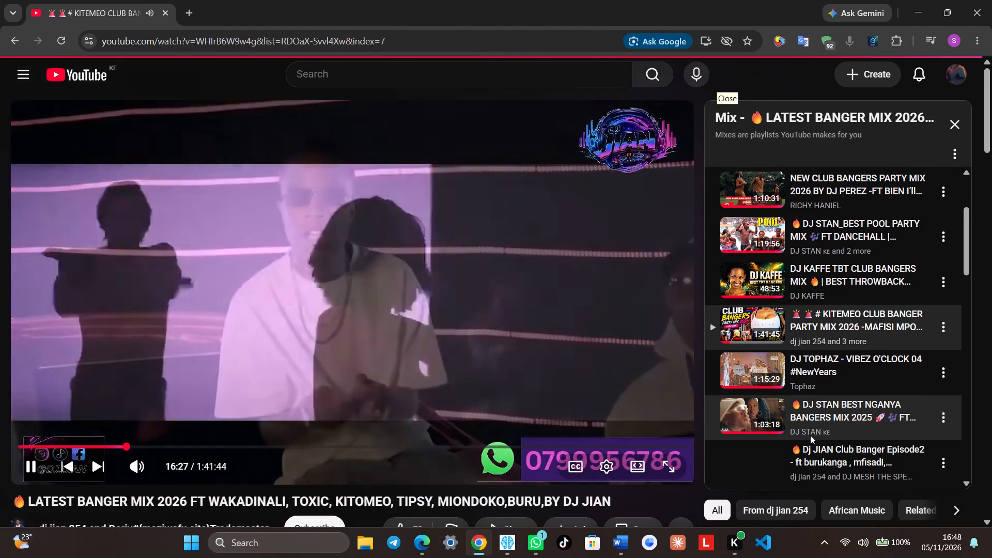
scroll(830, 398, down, 5)
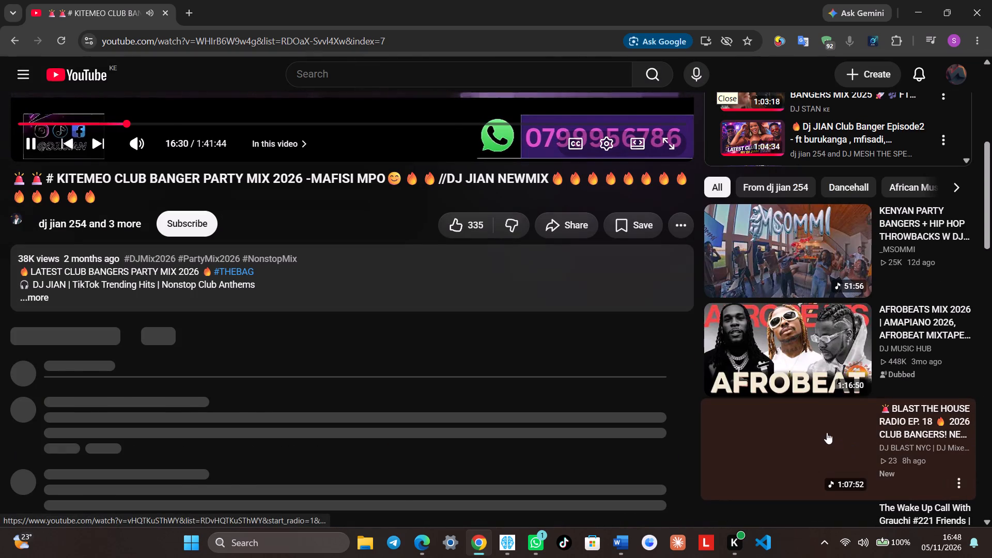
scroll(771, 382, down, 4)
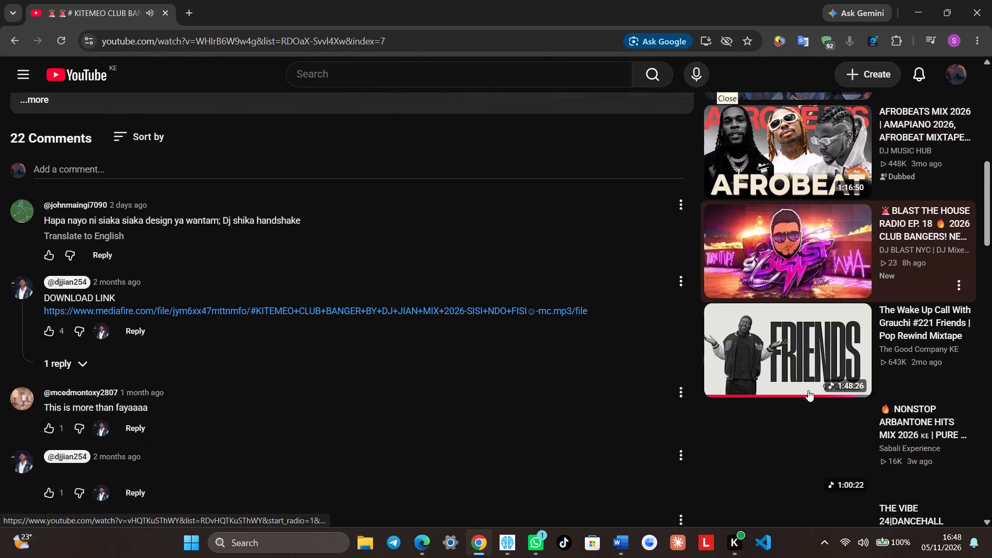
scroll(809, 386, down, 4)
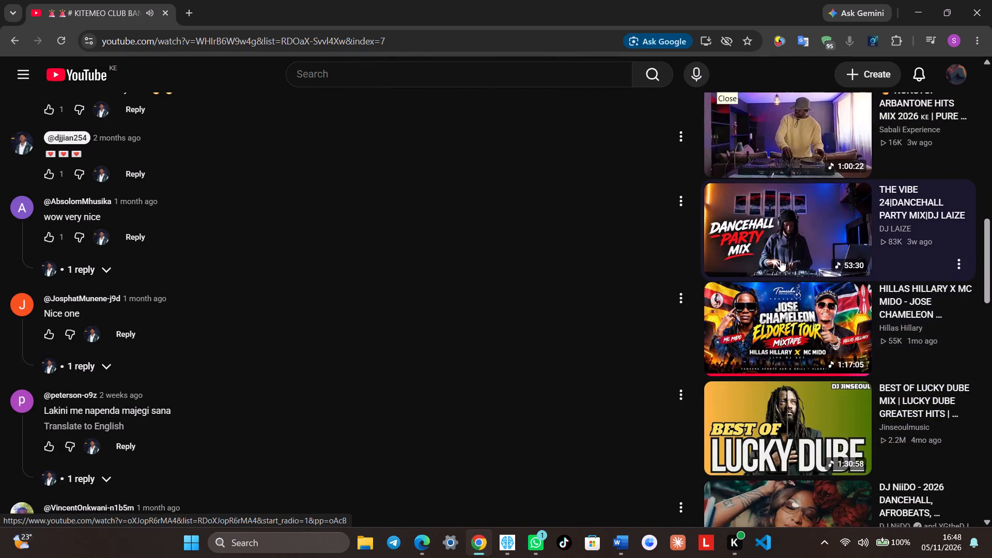
click(791, 307)
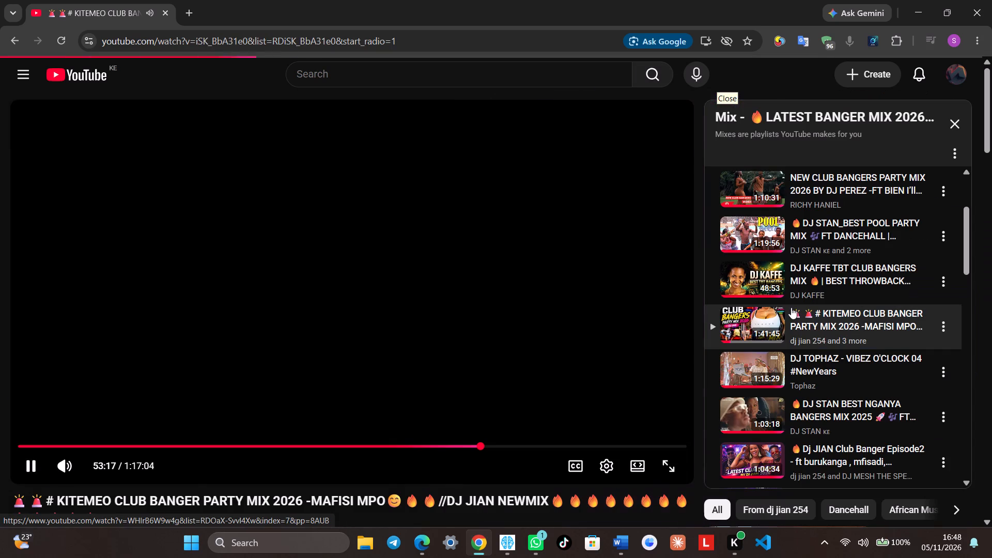
click(20, 444)
click(20, 444)
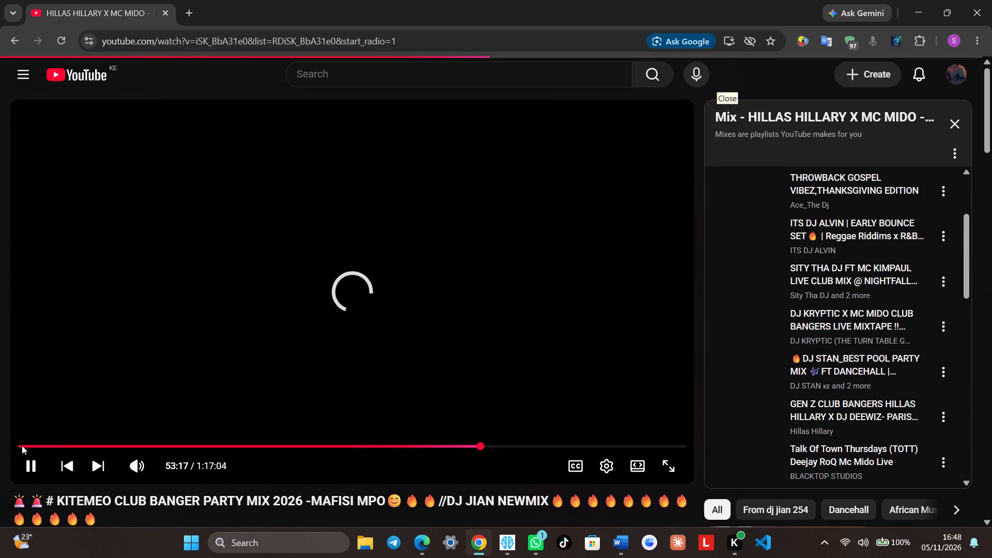
click(22, 445)
double_click(22, 445)
click(22, 445)
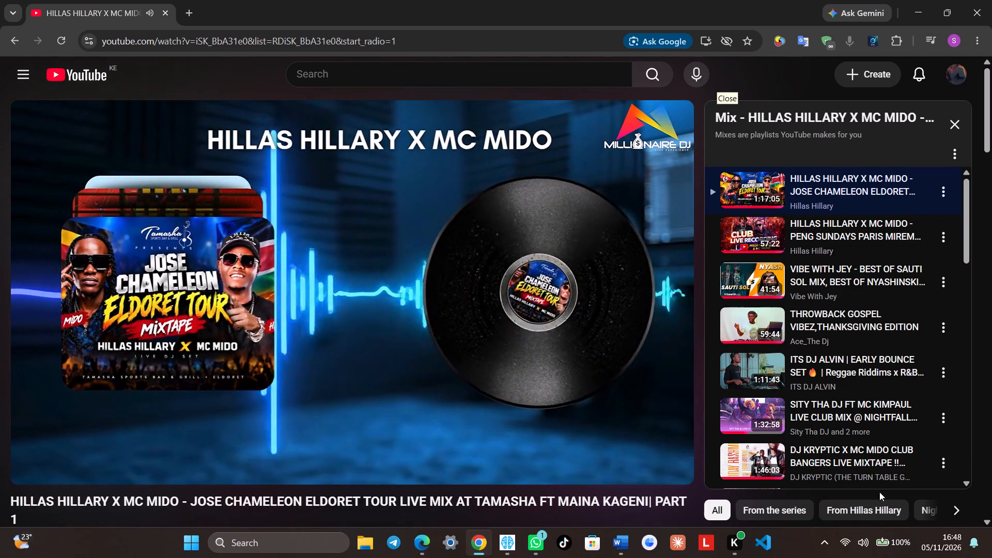
scroll(822, 458, down, 3)
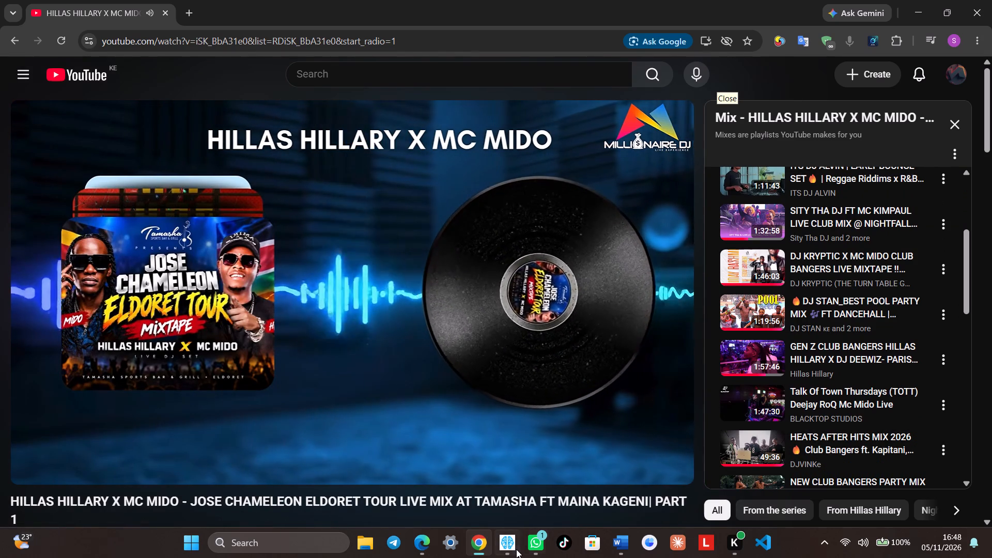
Switch back to WorldQuant BRAIN, set the decay of Simulation 3 to 70, apply the settings and simulate it.
click(516, 549)
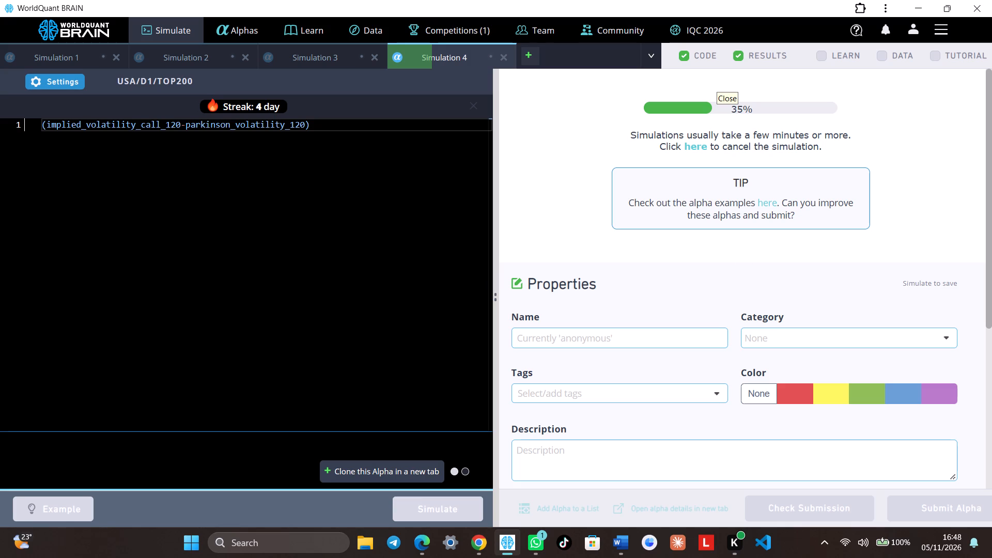
click(339, 56)
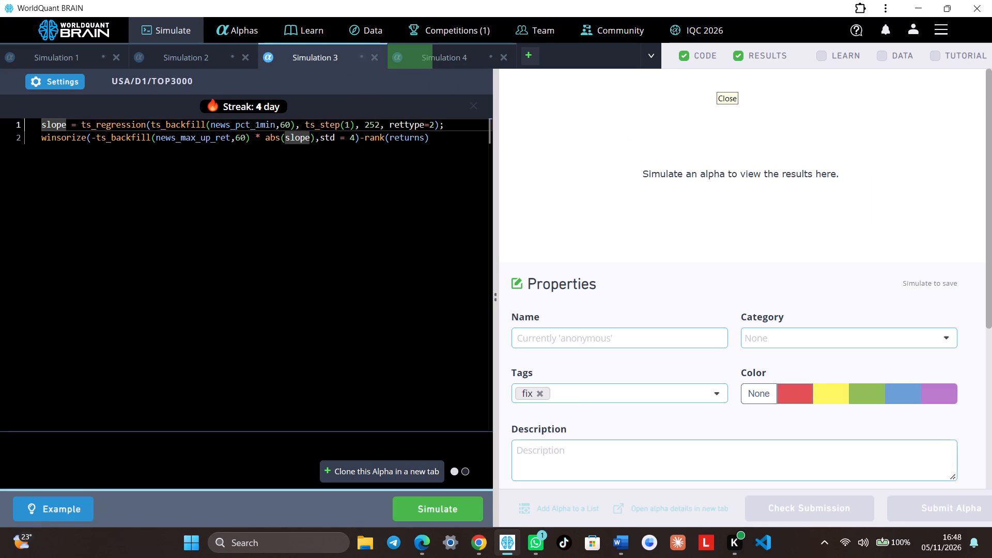
click(72, 84)
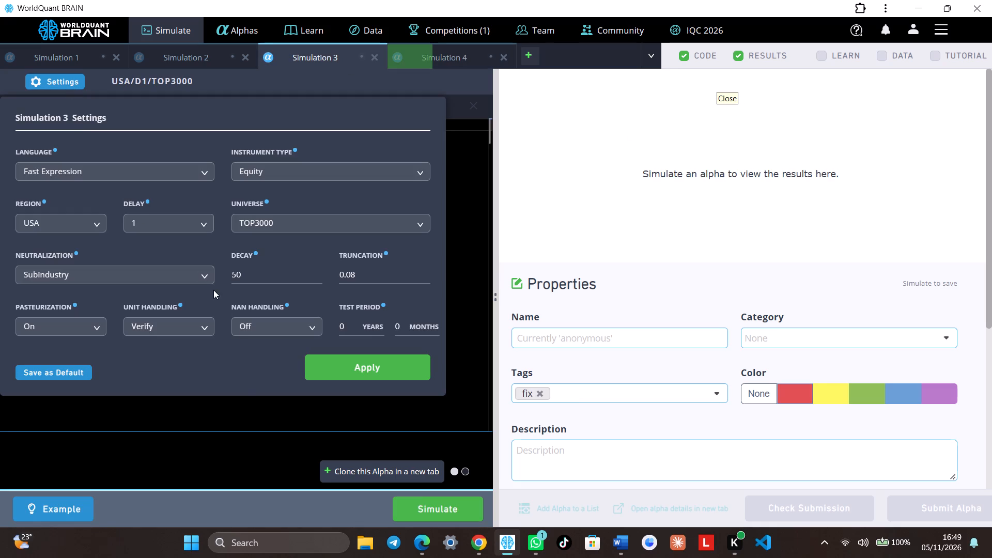
click(259, 420)
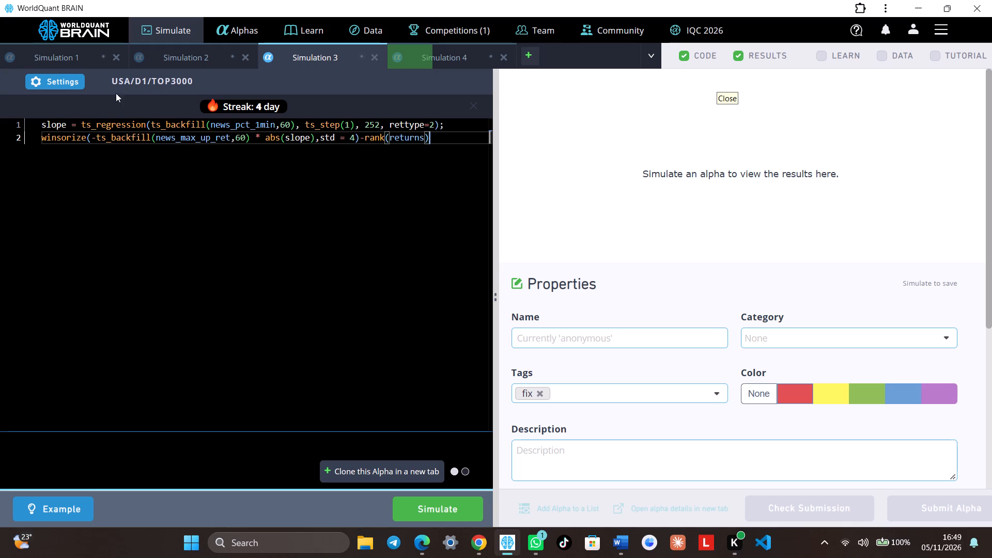
click(74, 82)
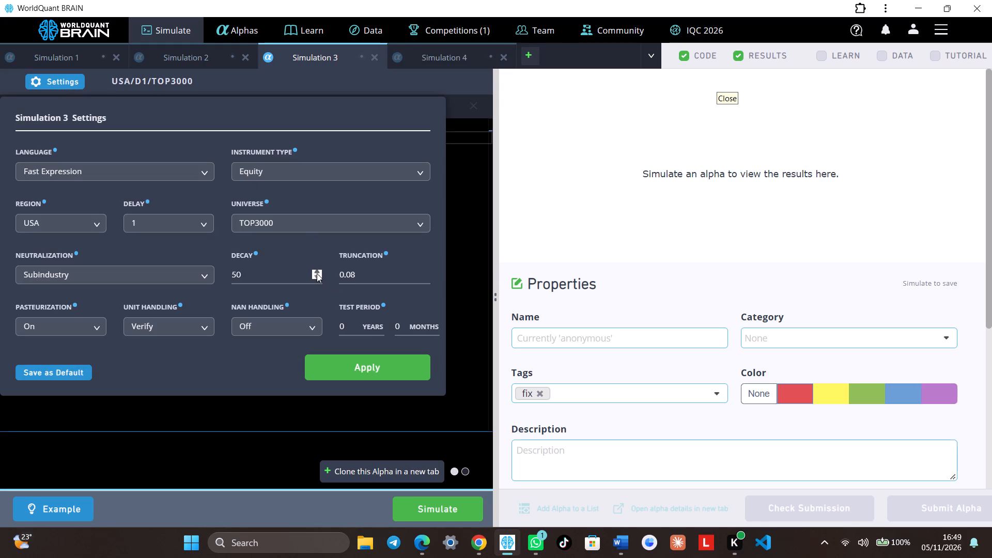
triple_click(317, 271)
triple_click(317, 271)
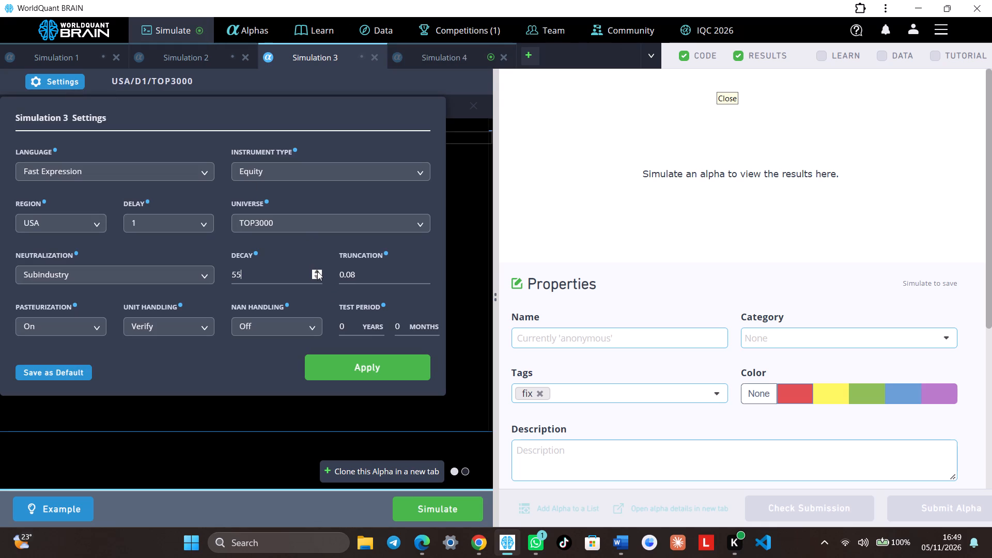
click(317, 271)
click(317, 271)
click(317, 271)
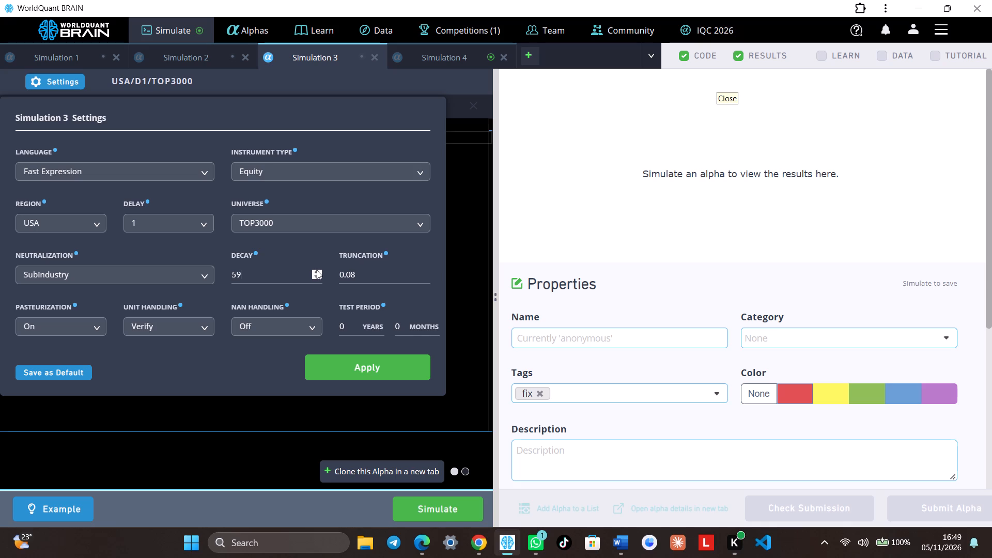
click(317, 270)
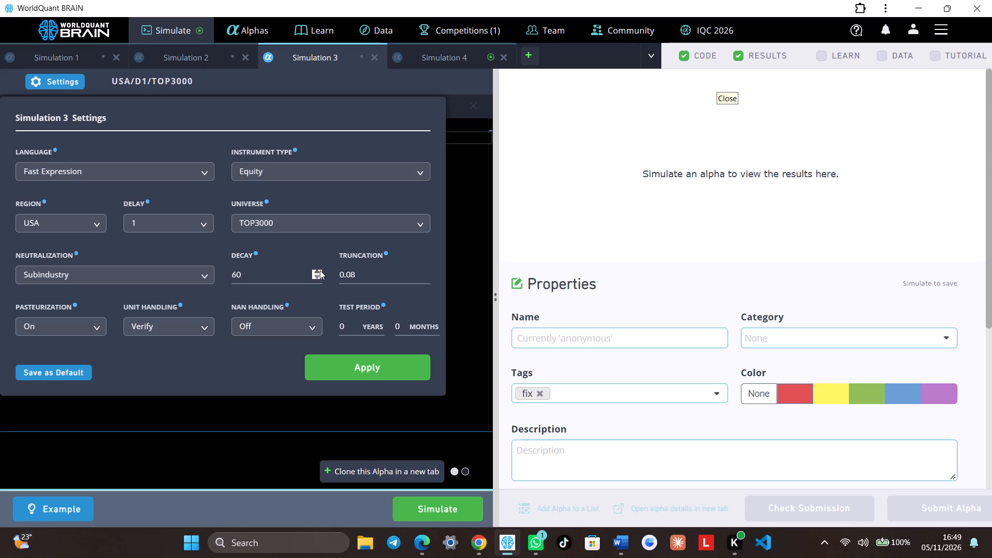
triple_click(317, 272)
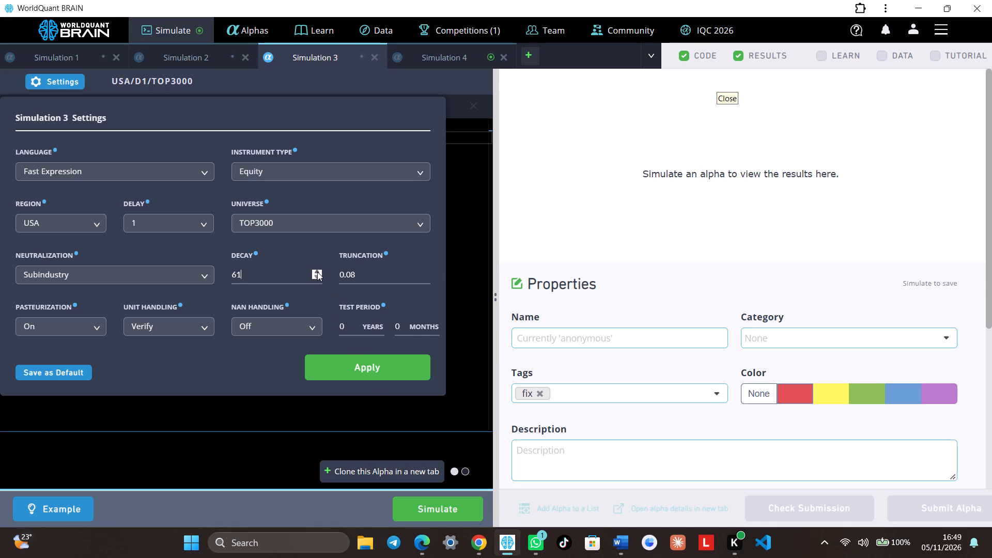
click(317, 272)
double_click(317, 272)
double_click(313, 272)
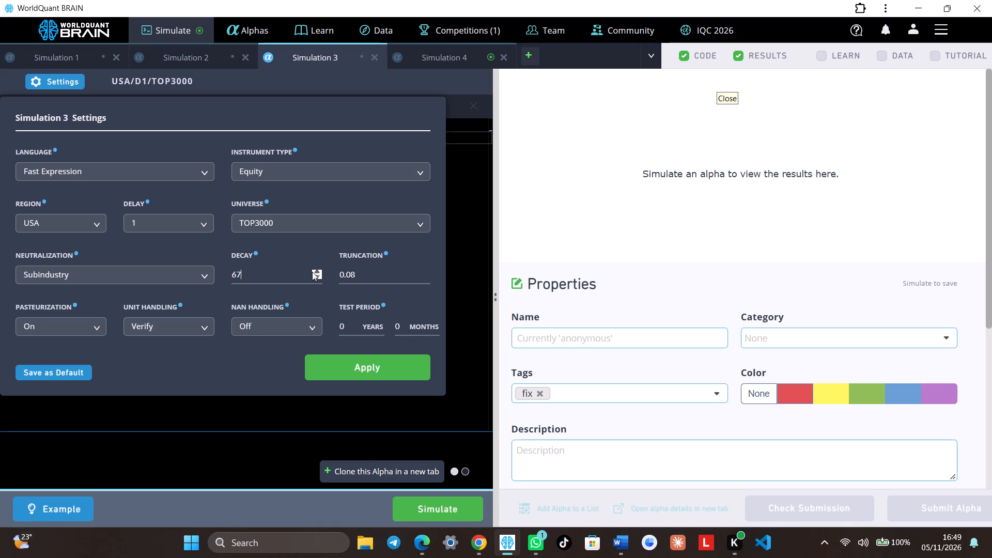
double_click(312, 272)
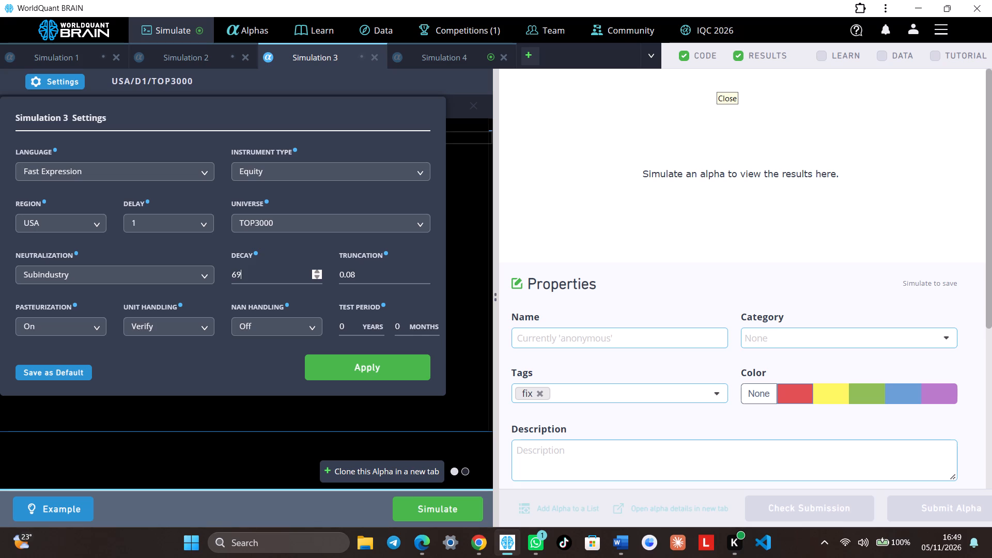
click(314, 272)
click(364, 370)
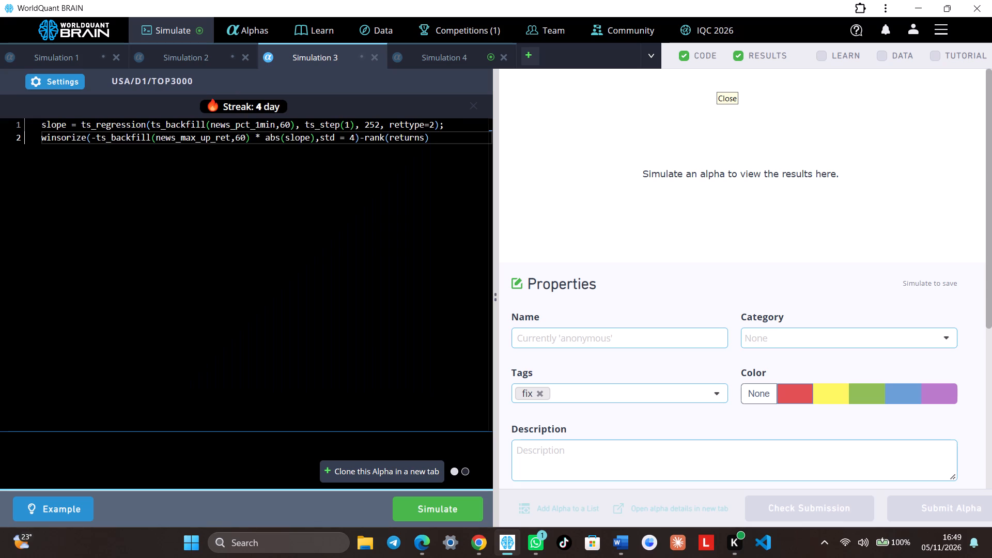
click(430, 512)
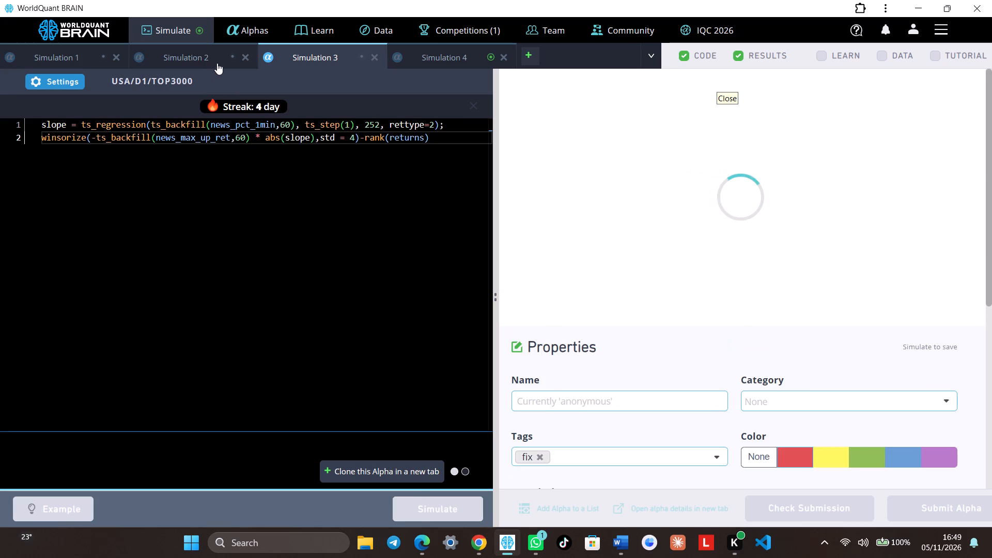
Review Simulation 4's IS Summary, and multiply the parenthesised expression in Simulation 2 by historical_volatility_120 and simulate it.
click(422, 60)
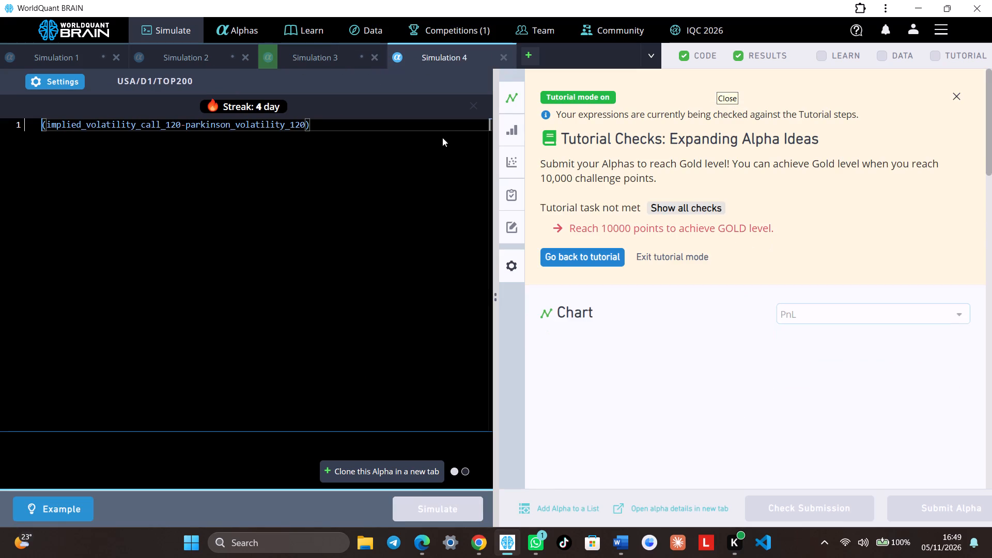
scroll(641, 269, down, 5)
scroll(698, 287, down, 3)
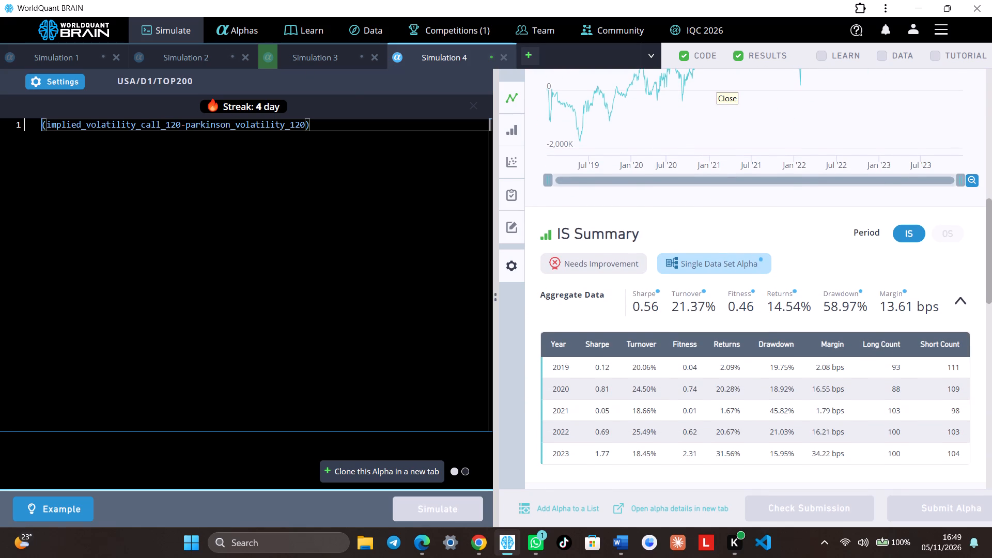
click(196, 54)
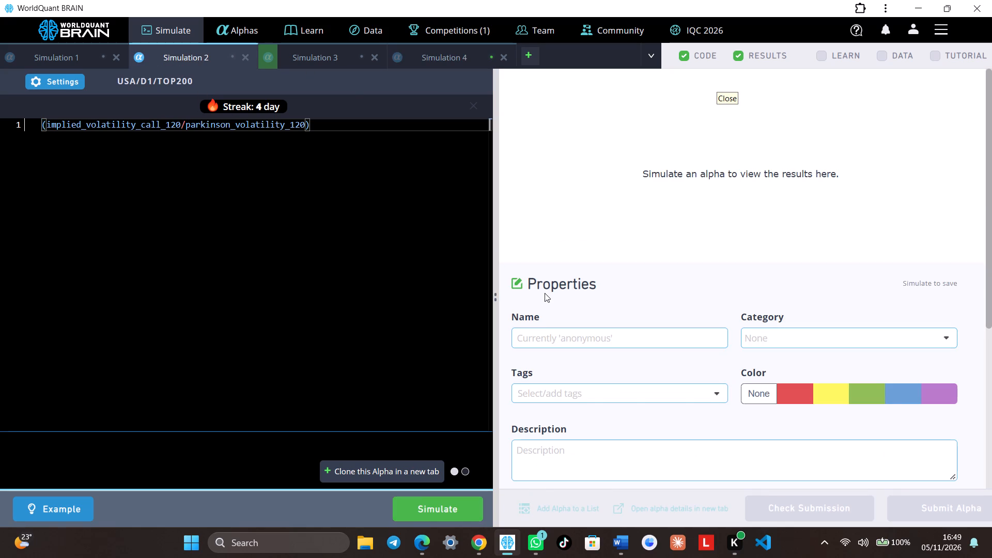
scroll(580, 262, down, 4)
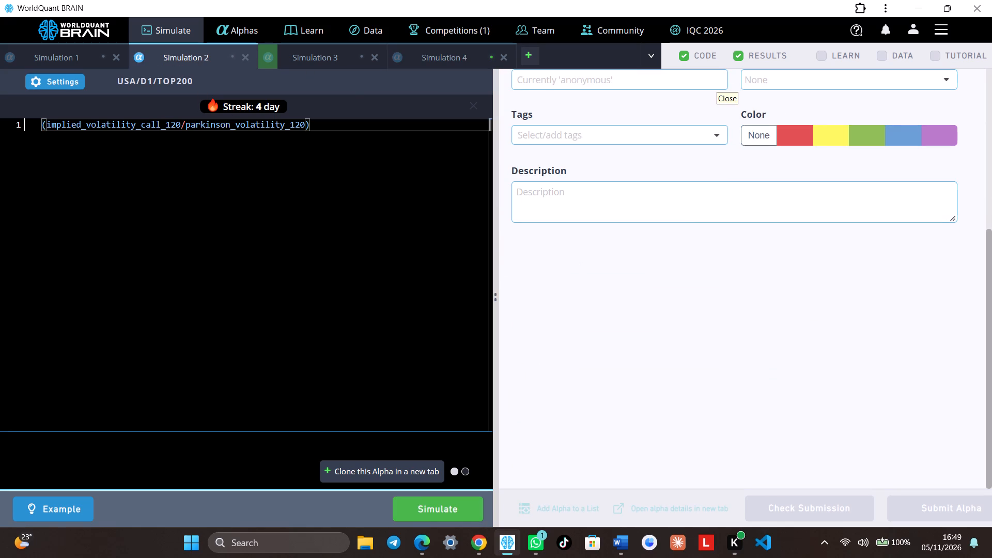
click(327, 125)
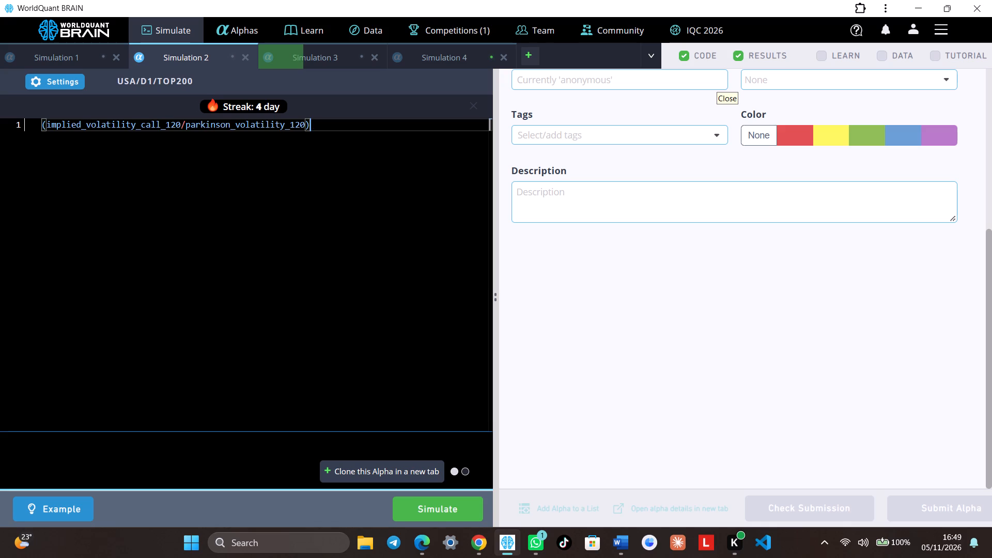
key(shift+asterisk)
key(h)
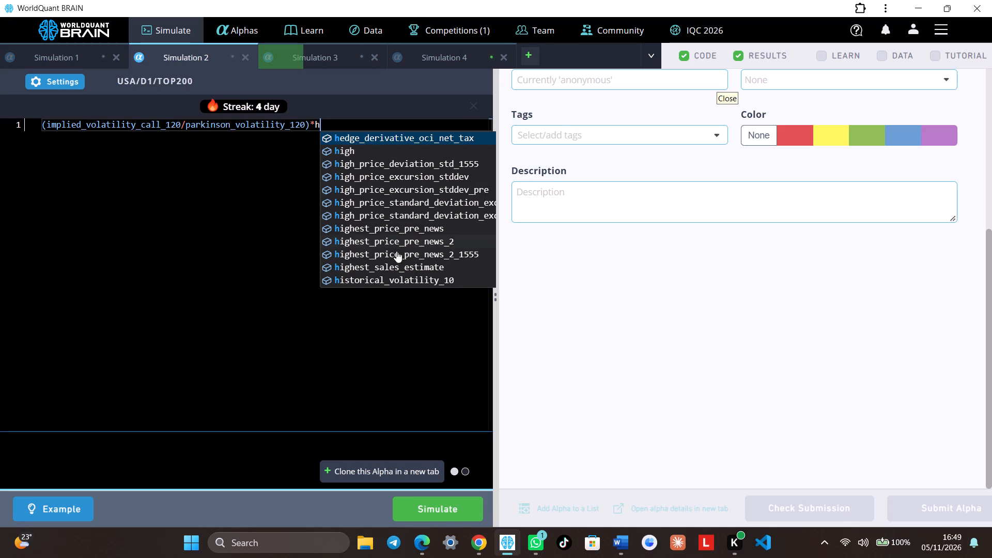
click(399, 281)
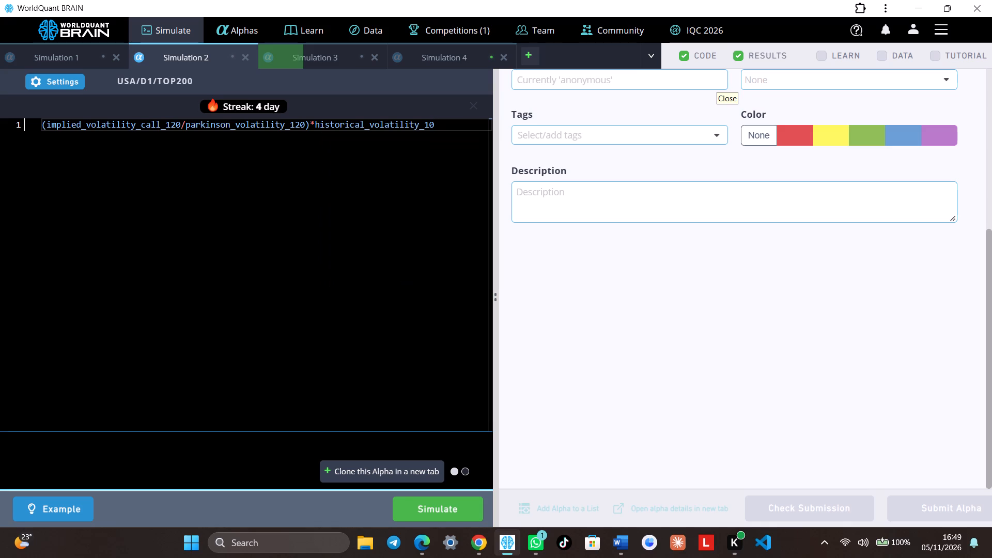
key(BackSpace)
key(2)
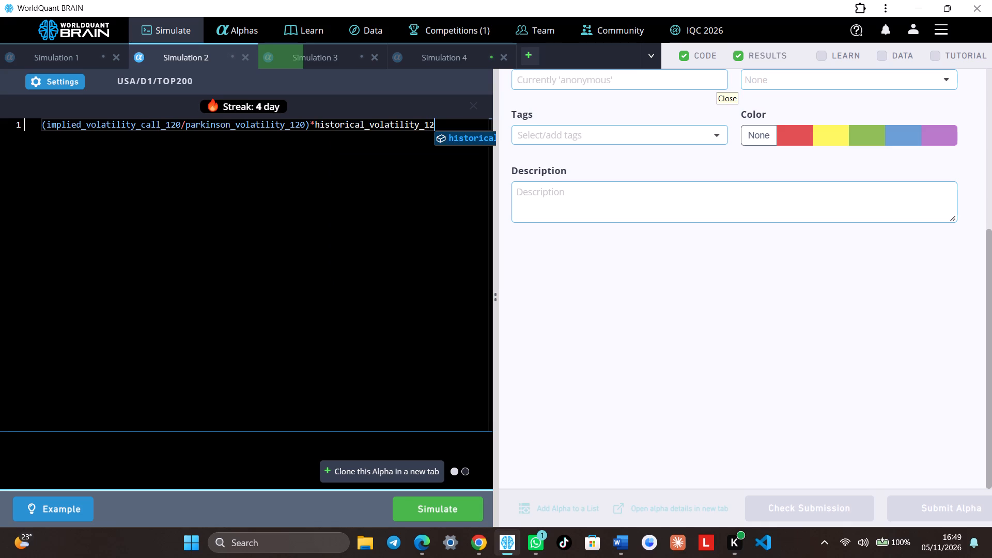
key(0)
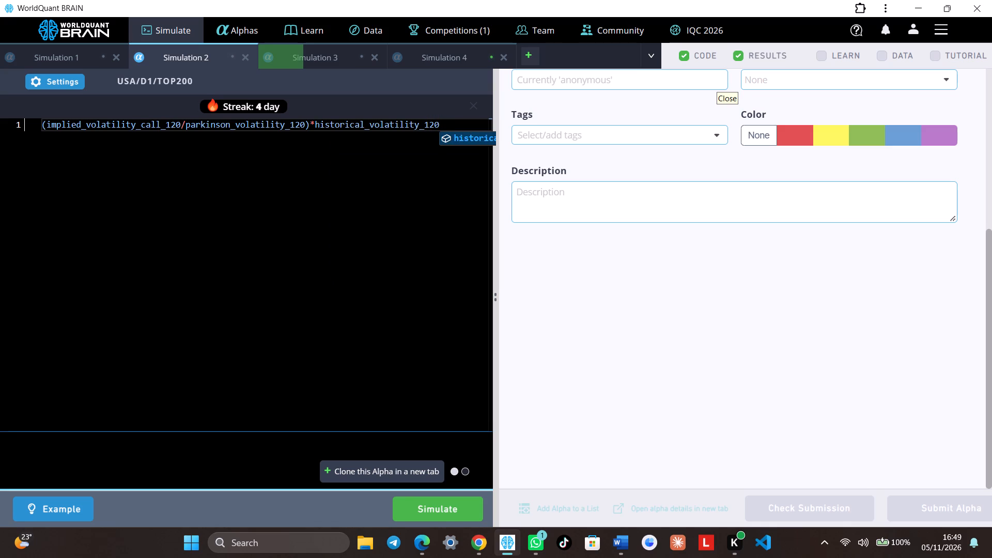
click(445, 504)
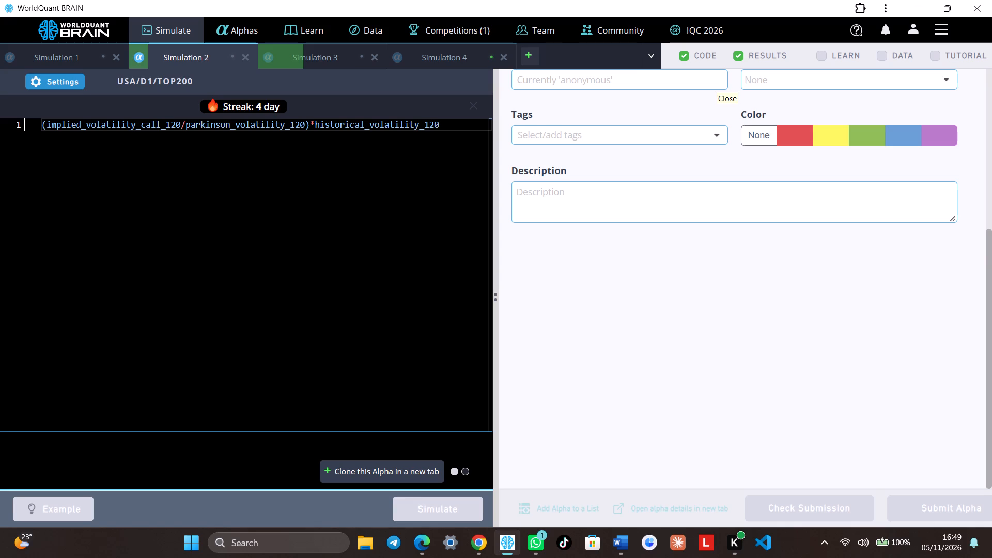
Close the empty Simulation 1.
click(88, 53)
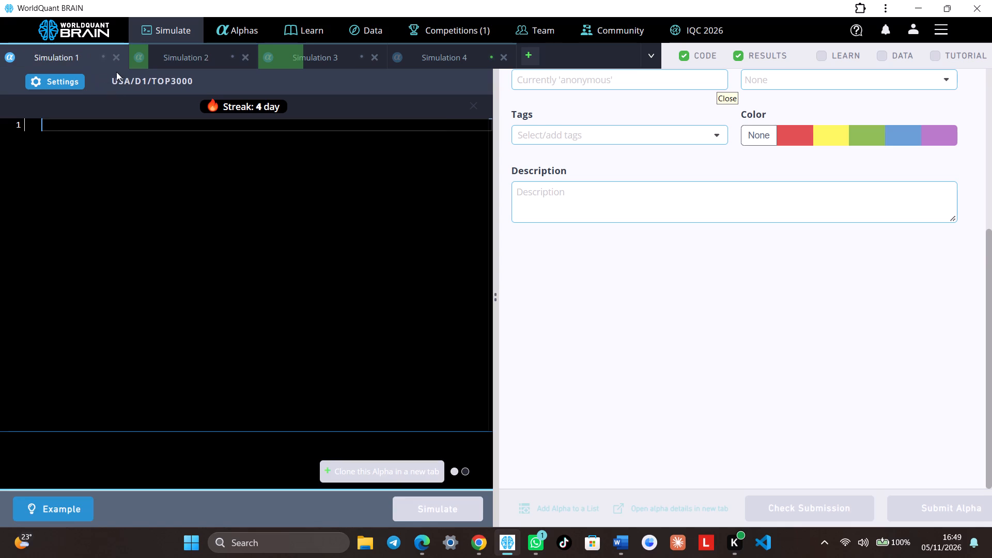
click(114, 57)
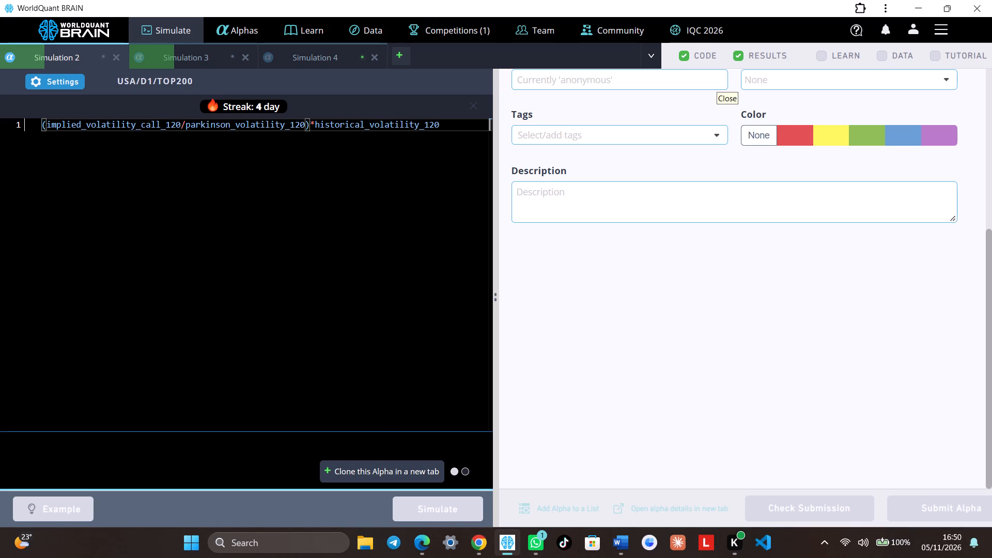
scroll(324, 243, down, 1)
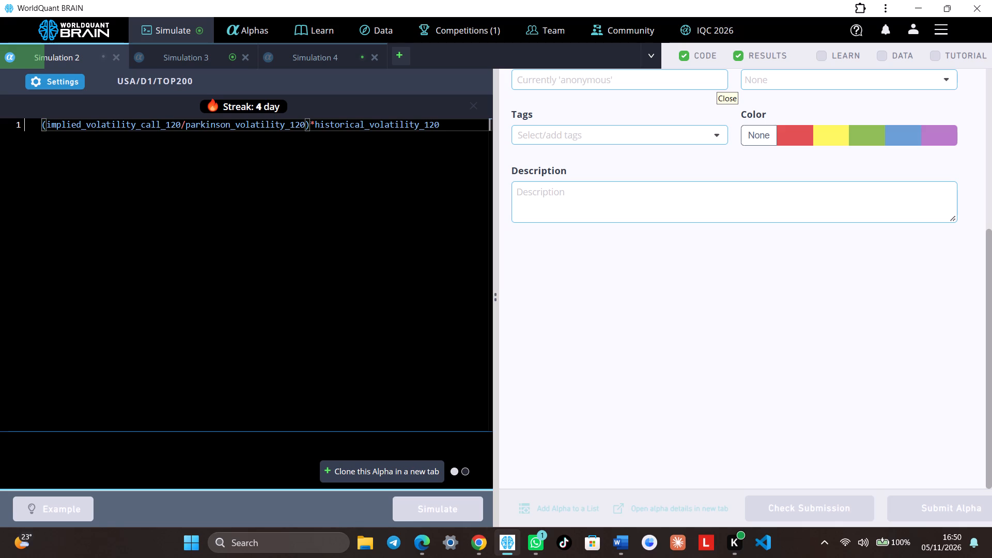
scroll(324, 243, down, 3)
Review Simulation 3's IS Summary, set its decay to 90, apply the settings and simulate it again.
click(197, 46)
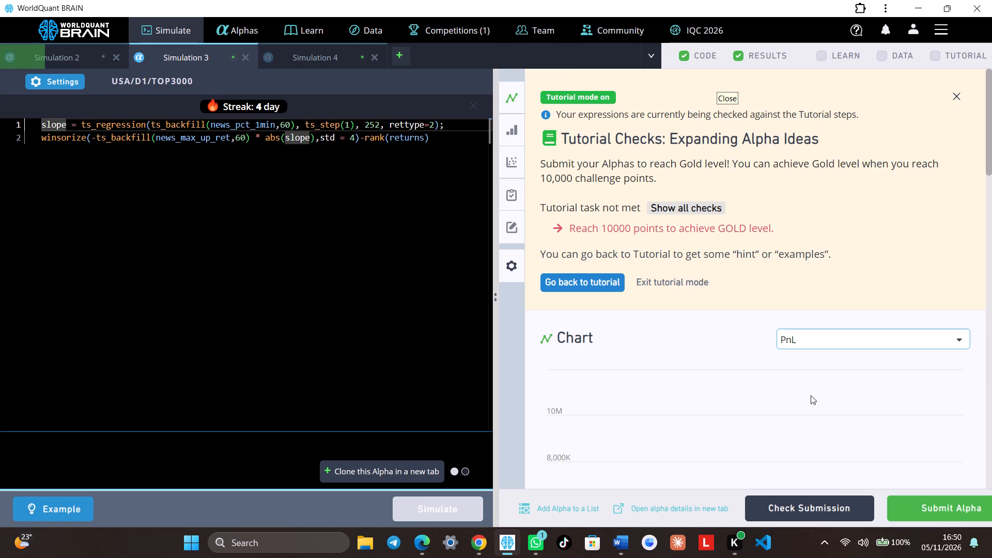
scroll(811, 395, down, 8)
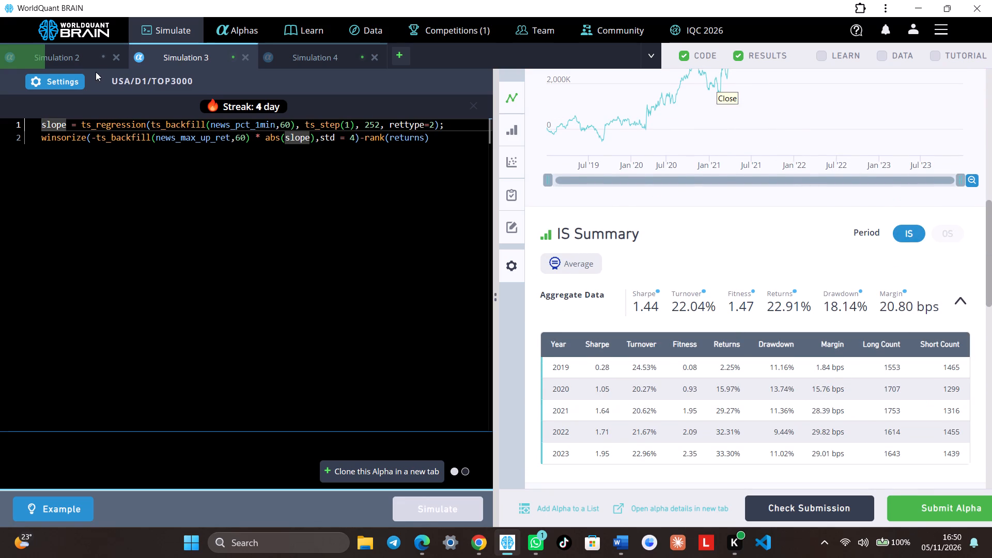
click(80, 76)
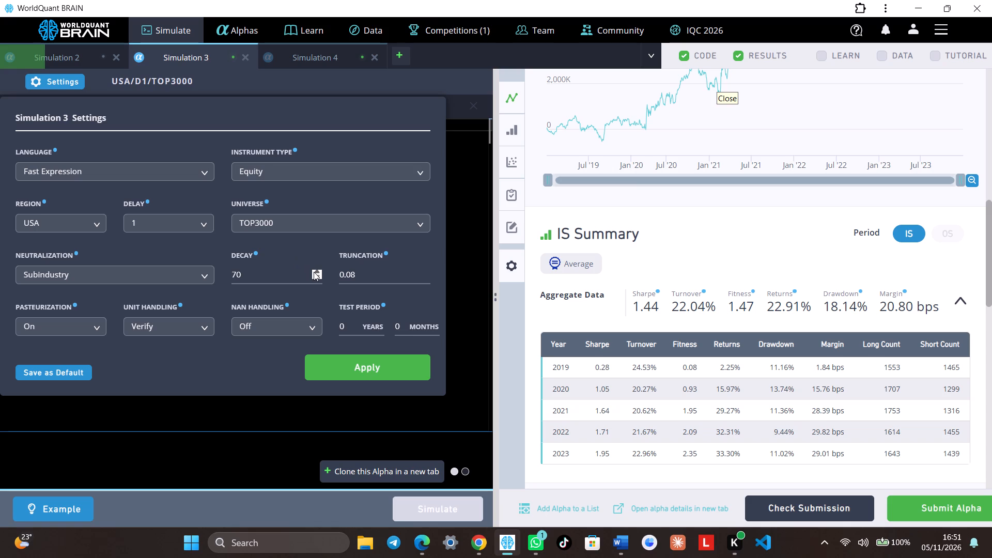
triple_click(314, 272)
click(311, 272)
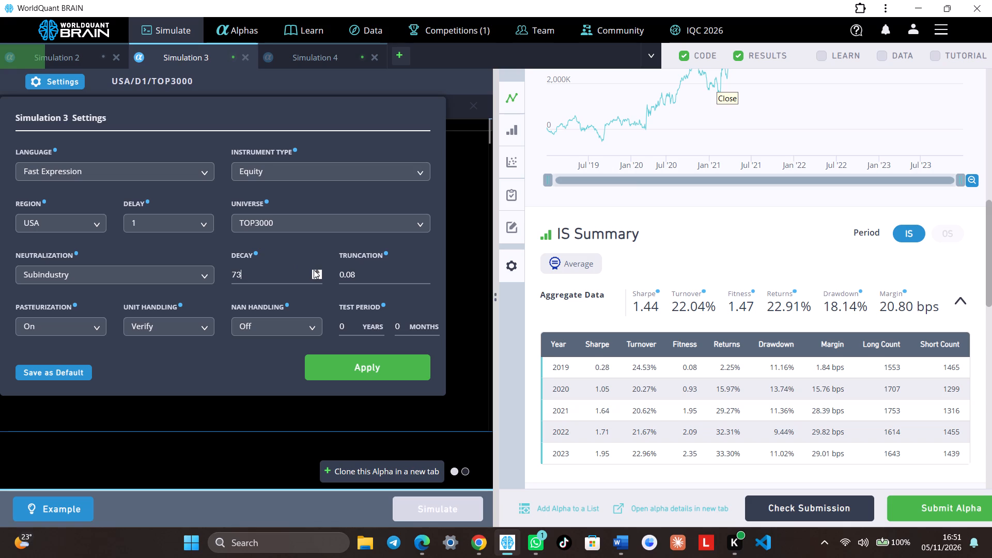
triple_click(316, 271)
triple_click(316, 271)
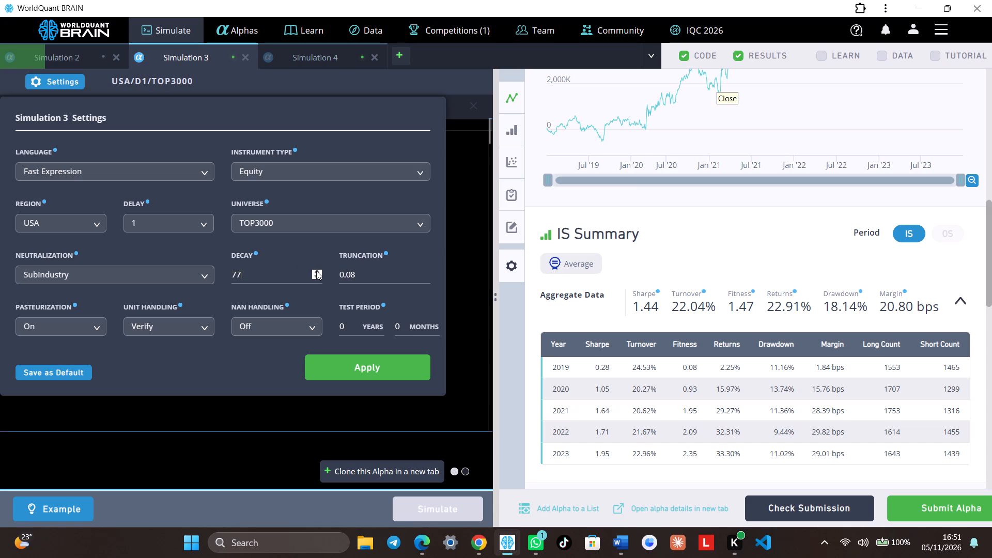
triple_click(316, 271)
triple_click(316, 271)
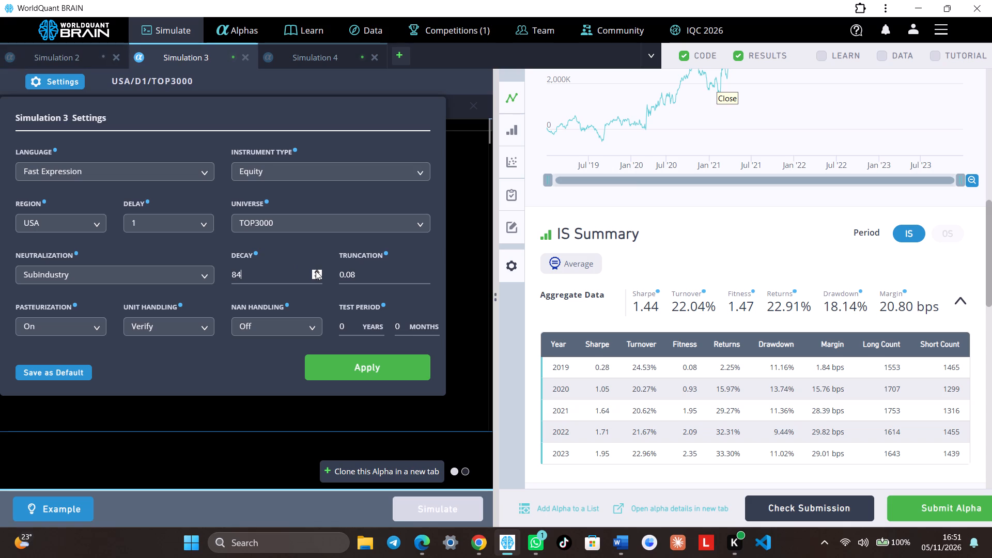
click(316, 271)
click(316, 271)
click(316, 271)
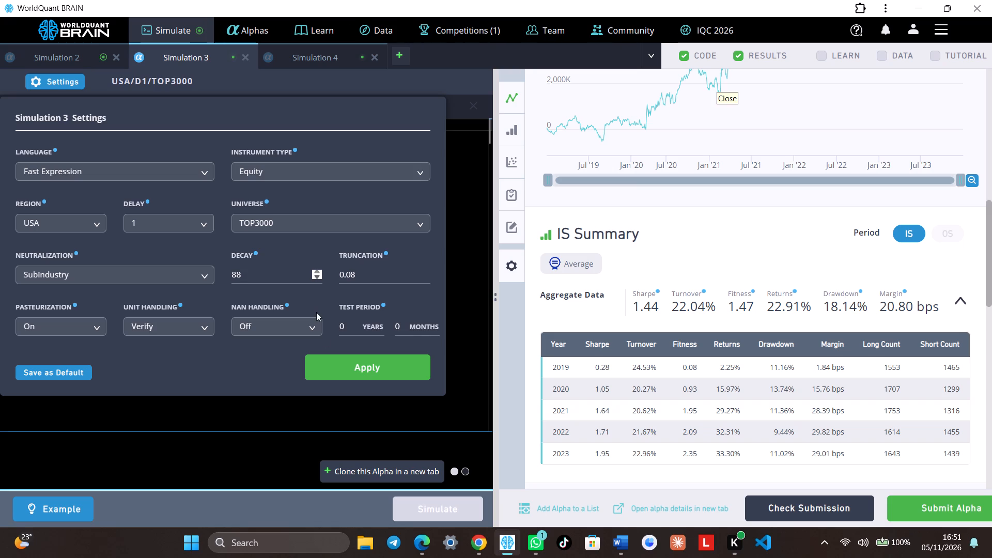
double_click(316, 272)
click(345, 366)
click(425, 506)
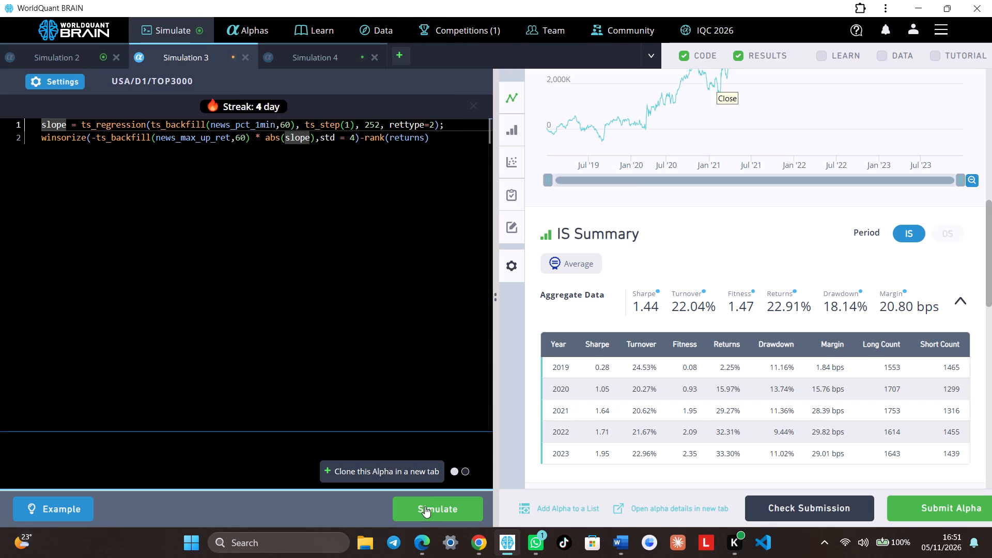
Review Simulation 2's PnL chart and IS Summary and compare them with Simulation 4's results.
click(97, 56)
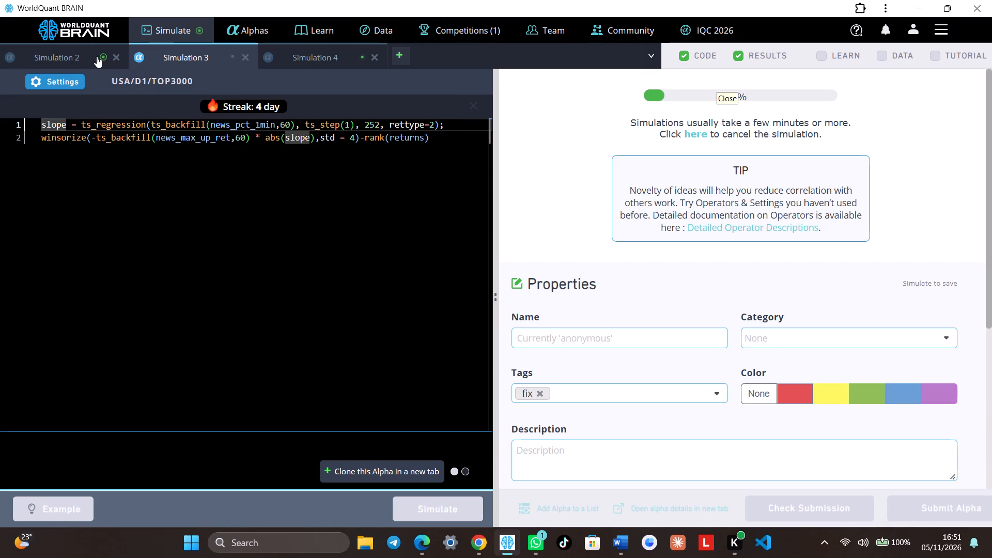
scroll(679, 275, down, 3)
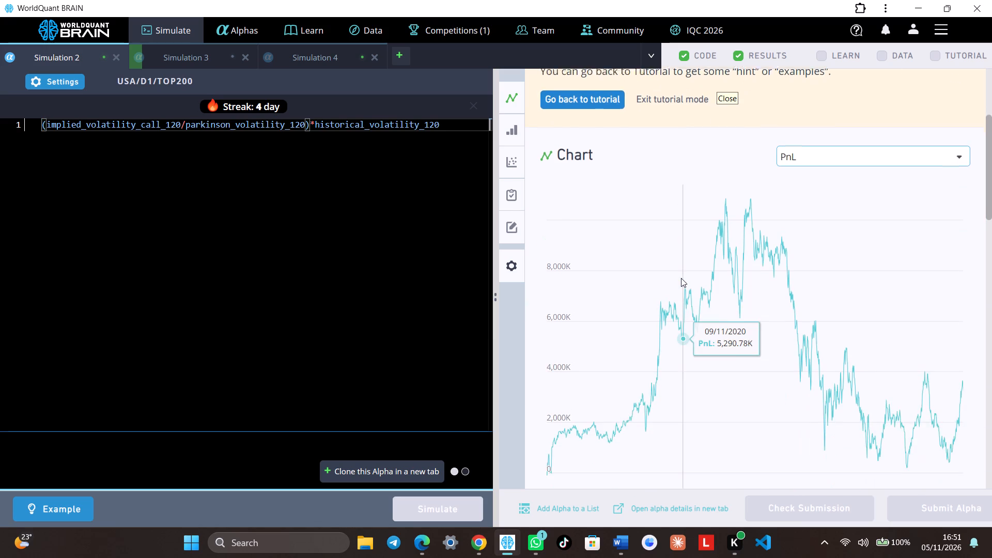
scroll(681, 278, down, 4)
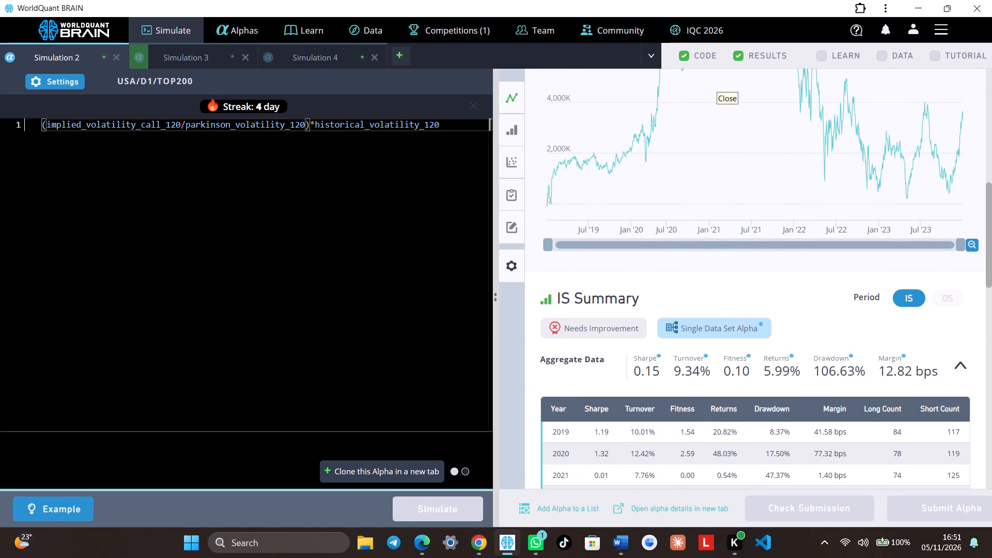
click(304, 58)
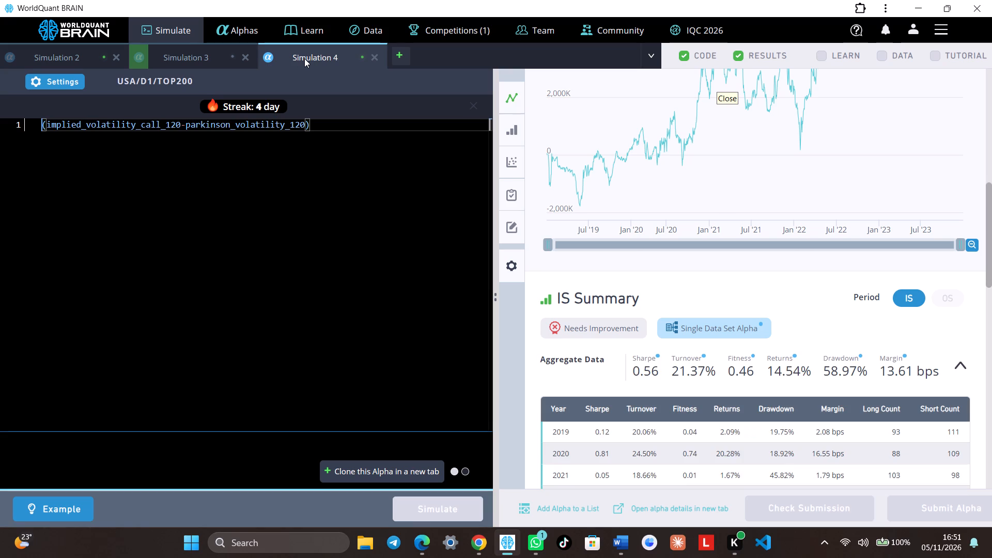
Open the list of unsubmitted alphas and look through their Sharpe, returns, turnover and fitness values.
click(232, 29)
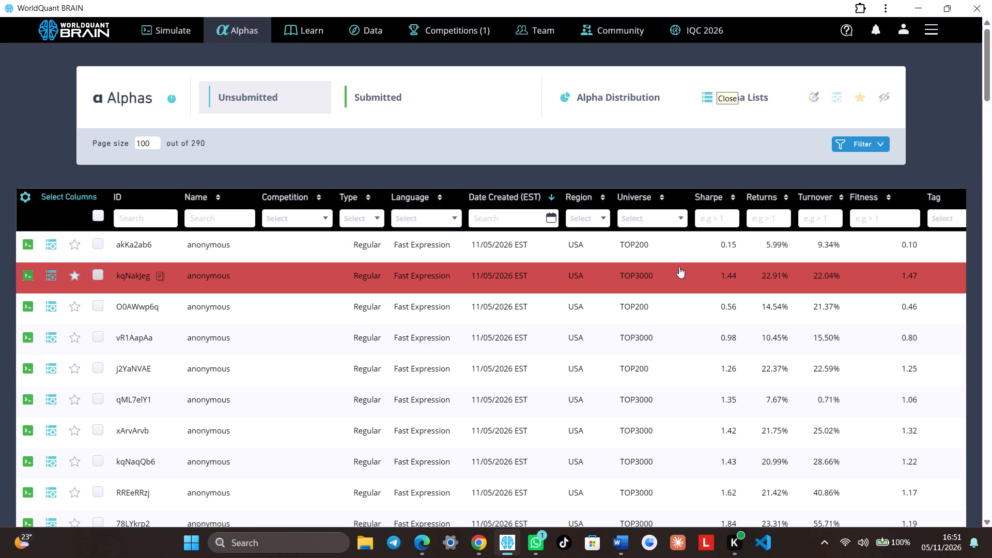
scroll(730, 283, down, 3)
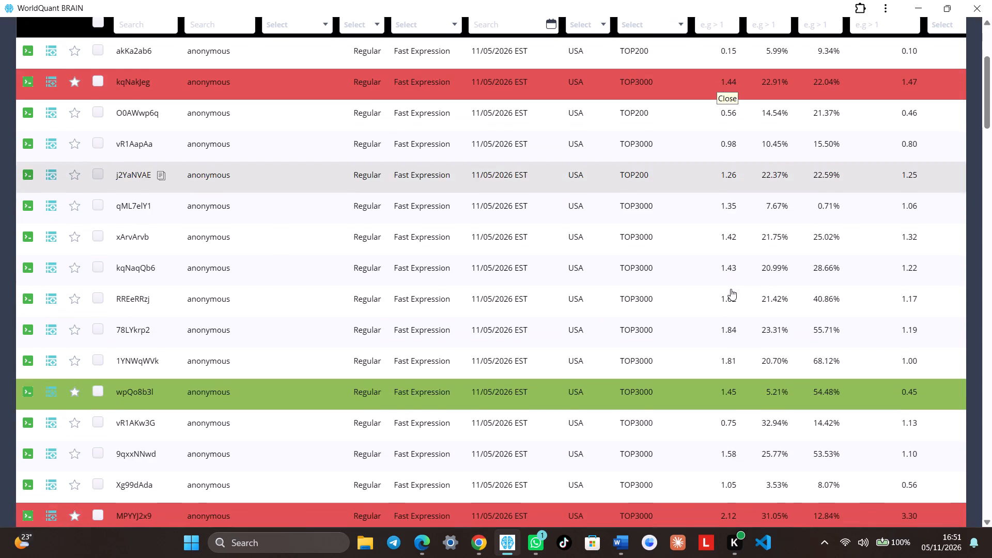
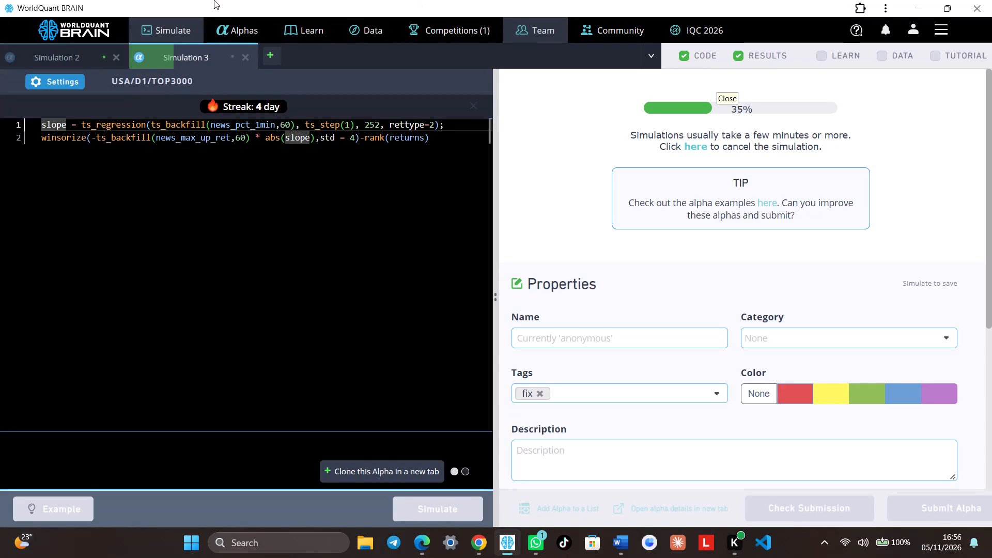
Go to the platform's home dashboard with events, announcements and challenge stats.
click(24, 26)
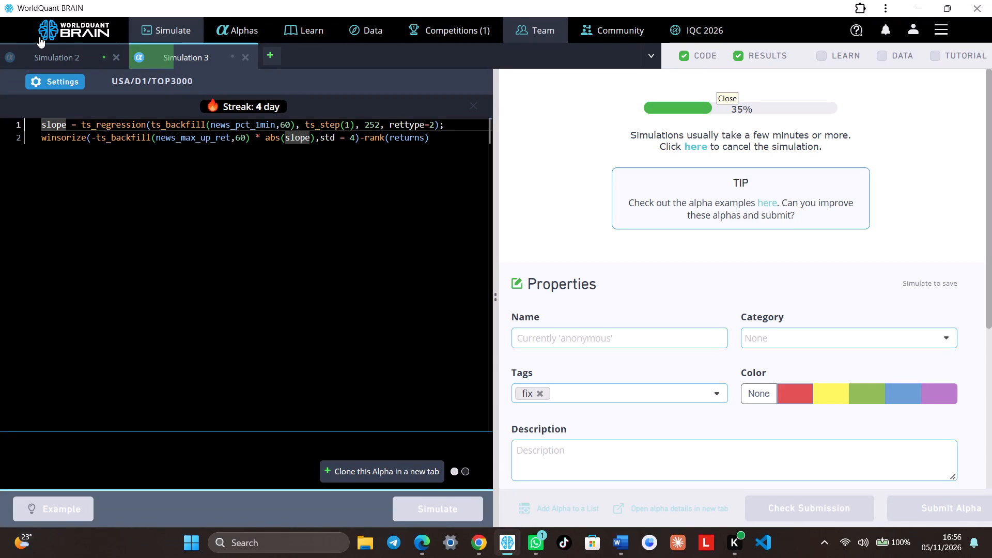
click(68, 34)
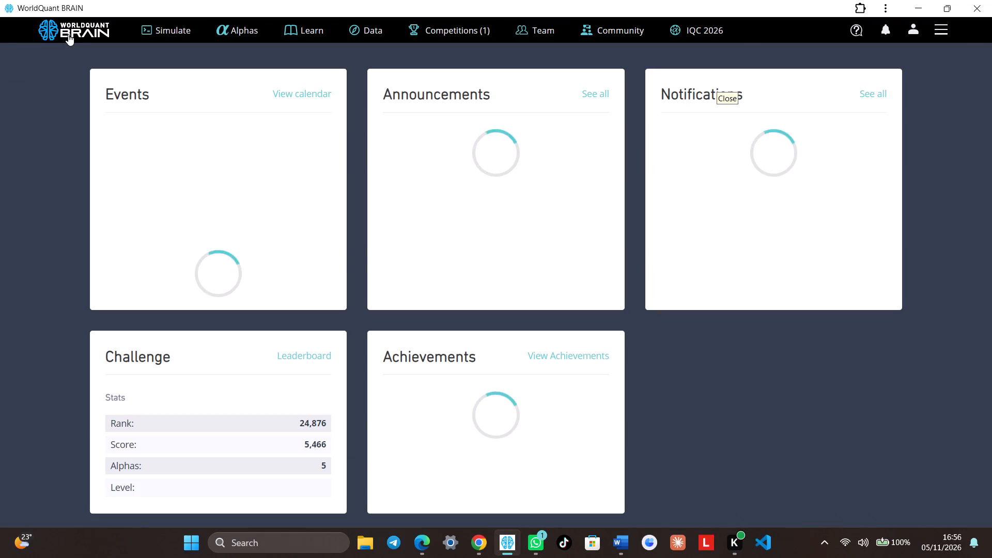
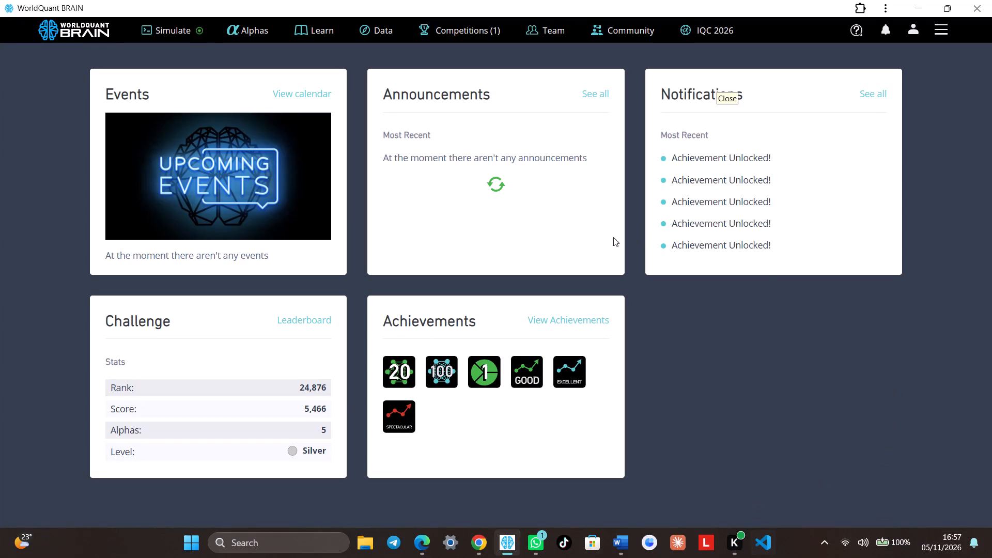
Go back to the Simulation 3 alpha and run its submission check, reviewing the in-sample summary and testing status.
click(144, 25)
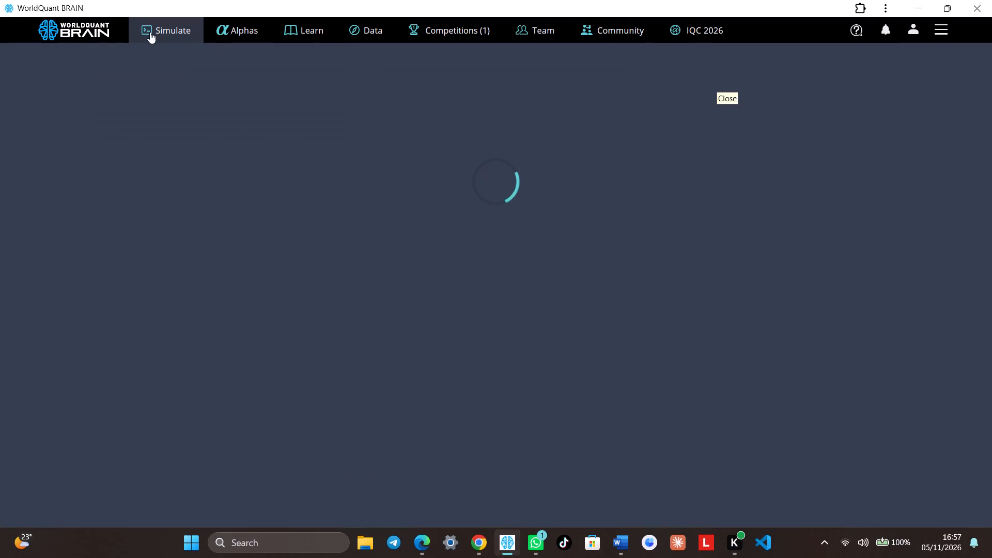
scroll(624, 284, down, 4)
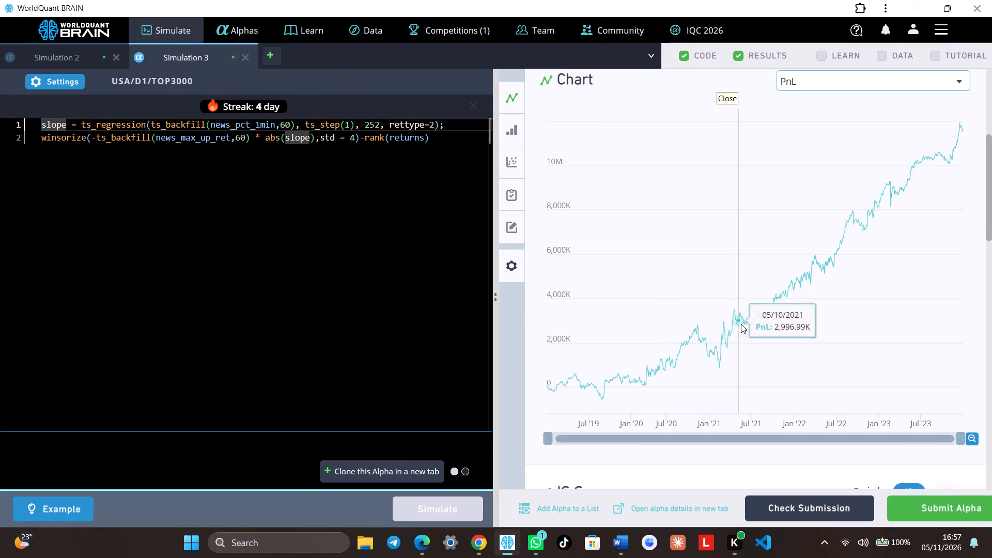
scroll(740, 325, down, 4)
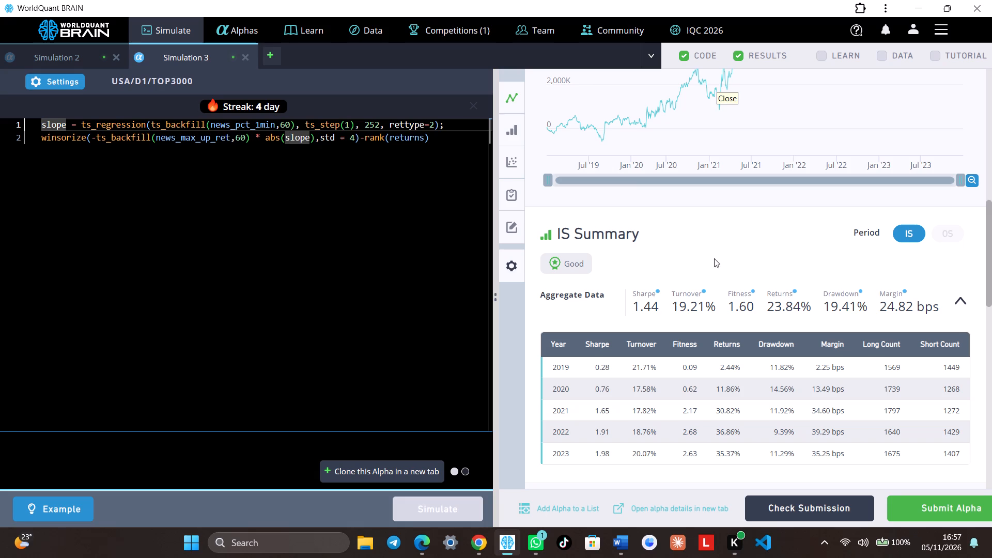
scroll(708, 302, down, 5)
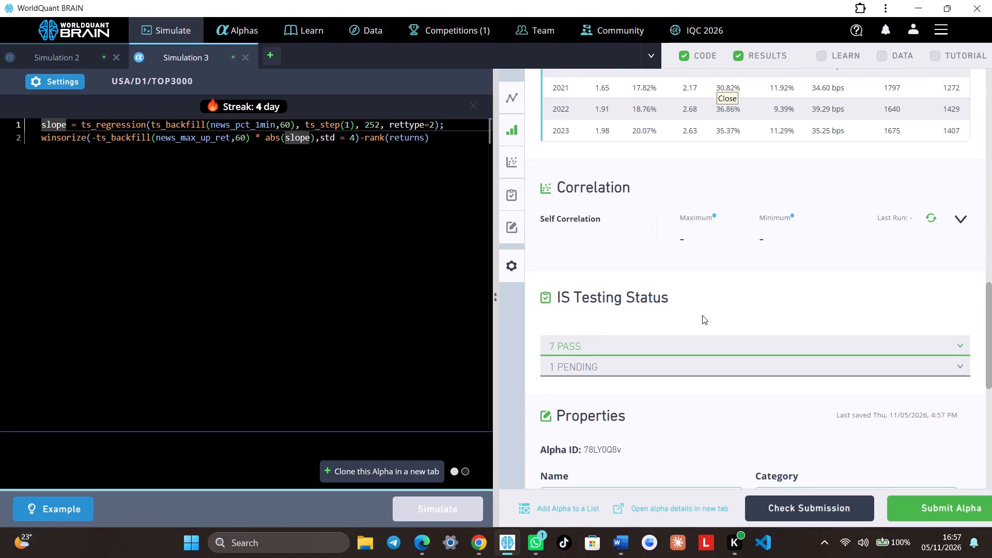
click(764, 509)
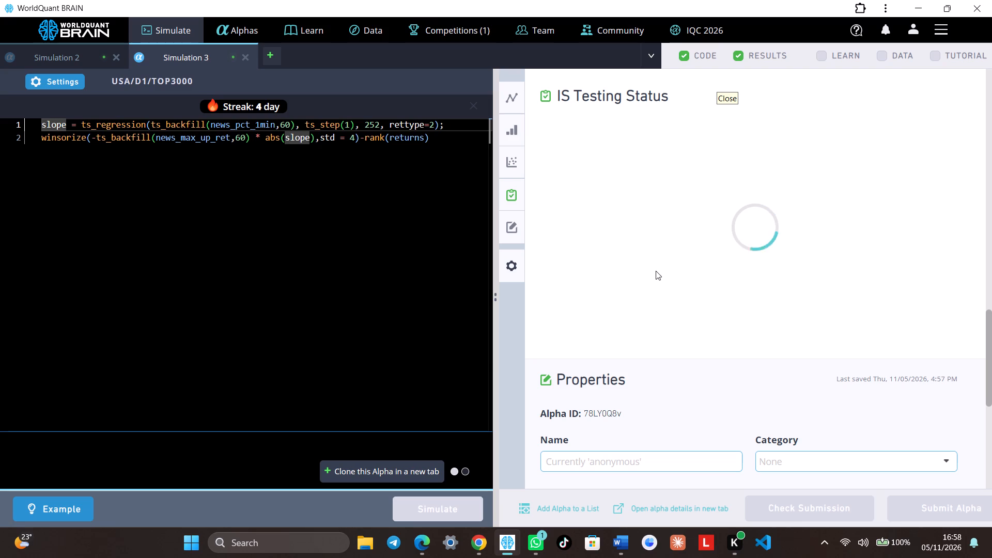
scroll(761, 284, down, 3)
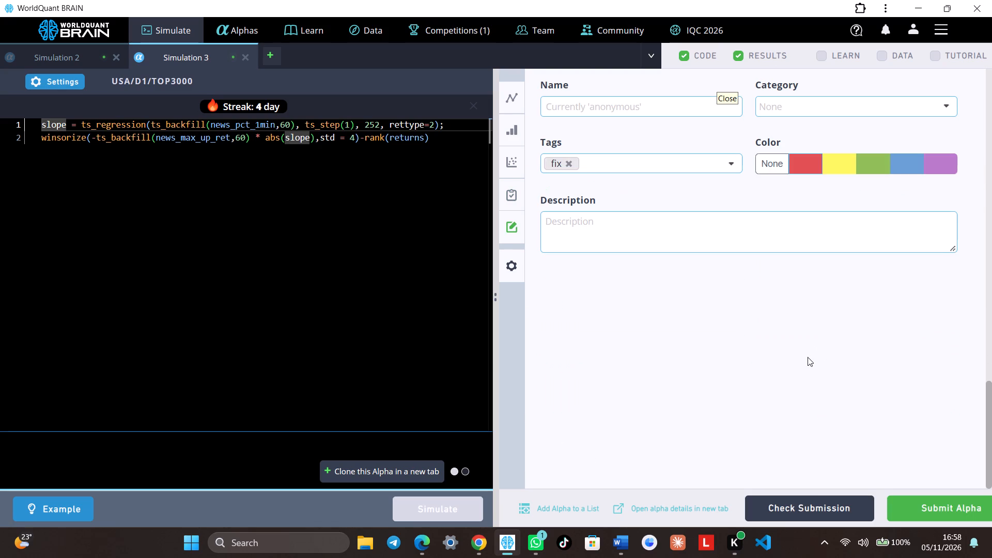
scroll(808, 357, up, 7)
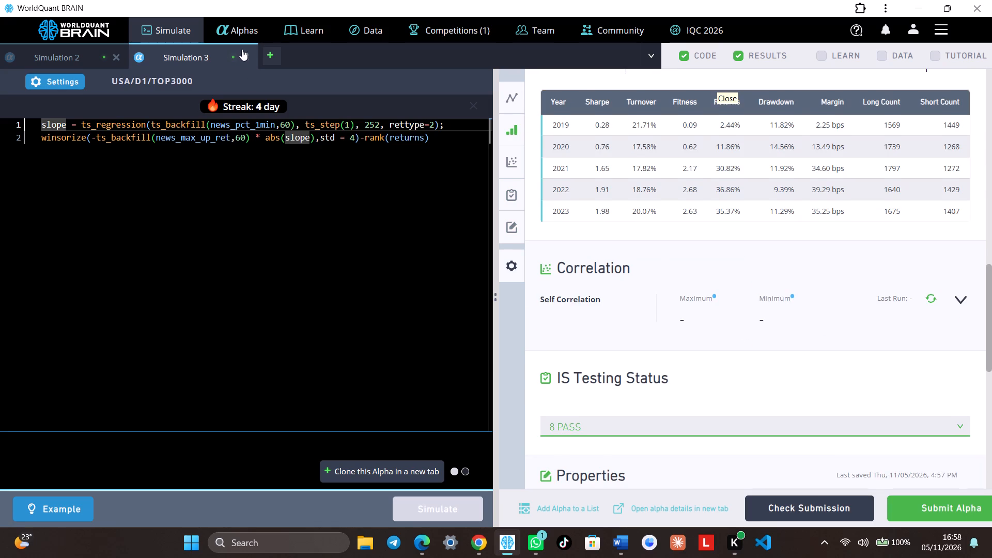
In the unsubmitted alphas list, remove the fix tag from alpha gJeaqLGK and set its color to None.
click(247, 32)
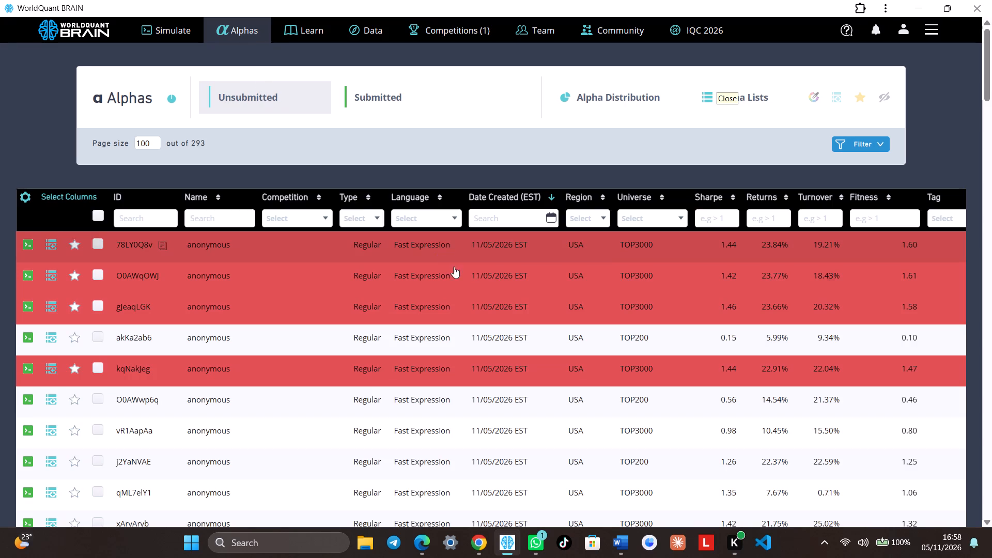
right_click(586, 303)
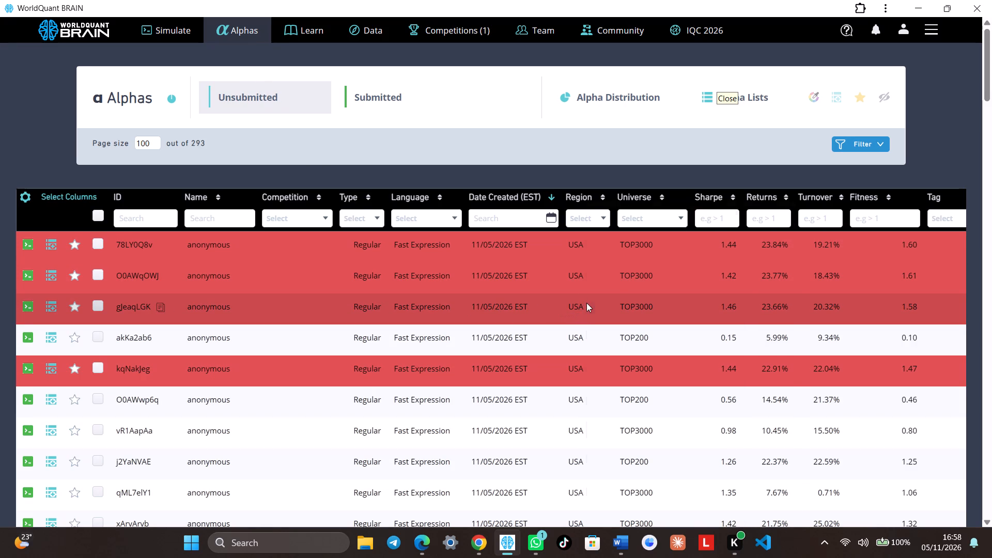
click(569, 307)
click(569, 307)
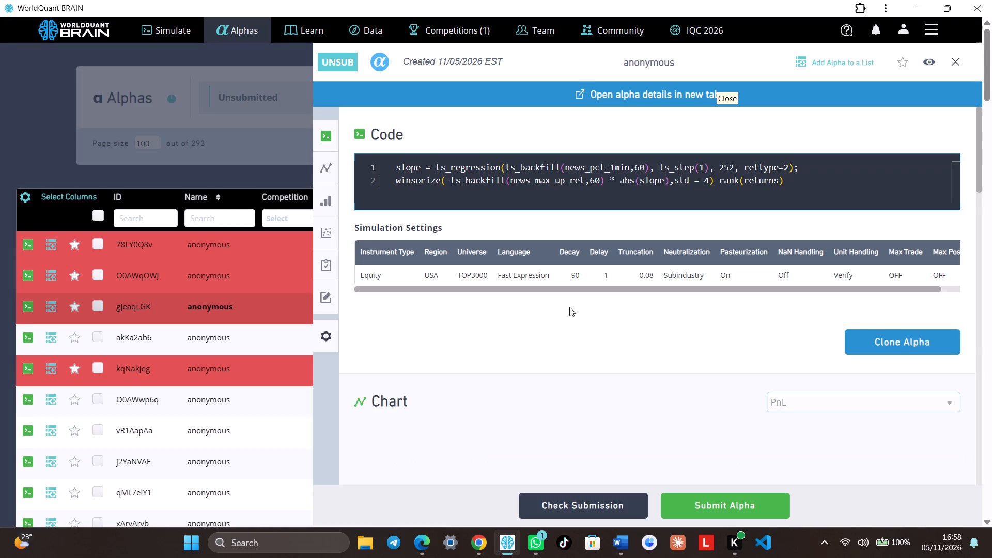
scroll(745, 329, down, 8)
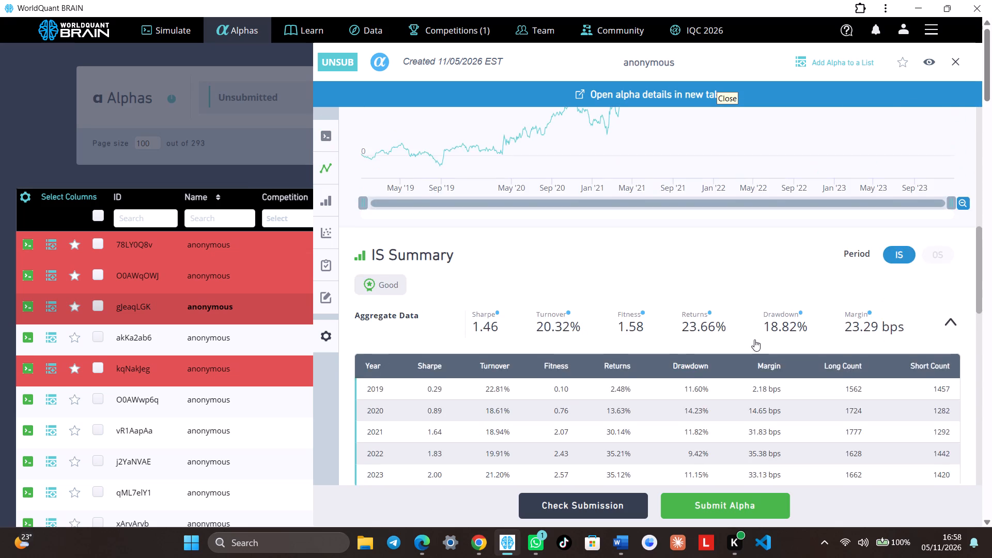
scroll(754, 339, down, 10)
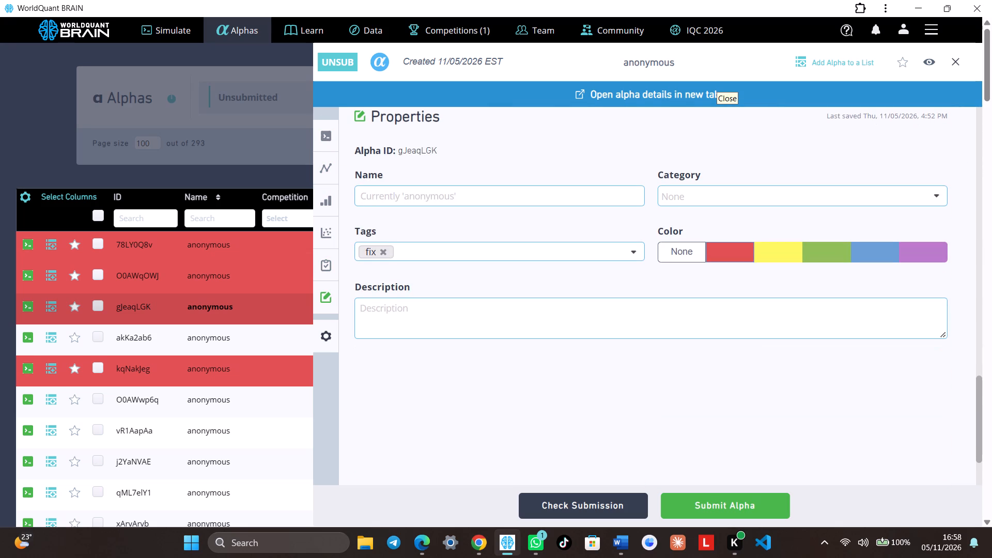
click(384, 253)
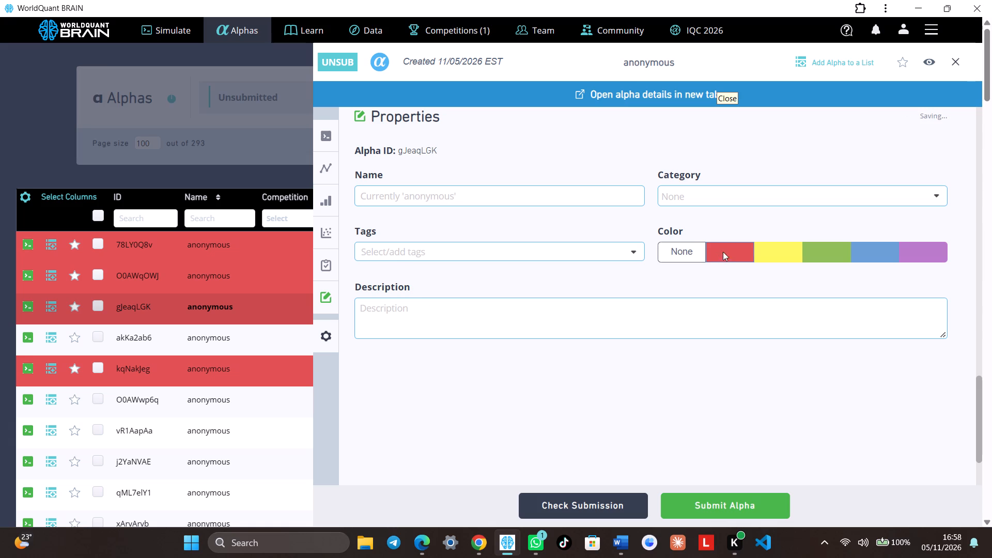
click(688, 256)
Remove the fix tag from alpha O0AWqOWJ and set its color to None.
click(249, 281)
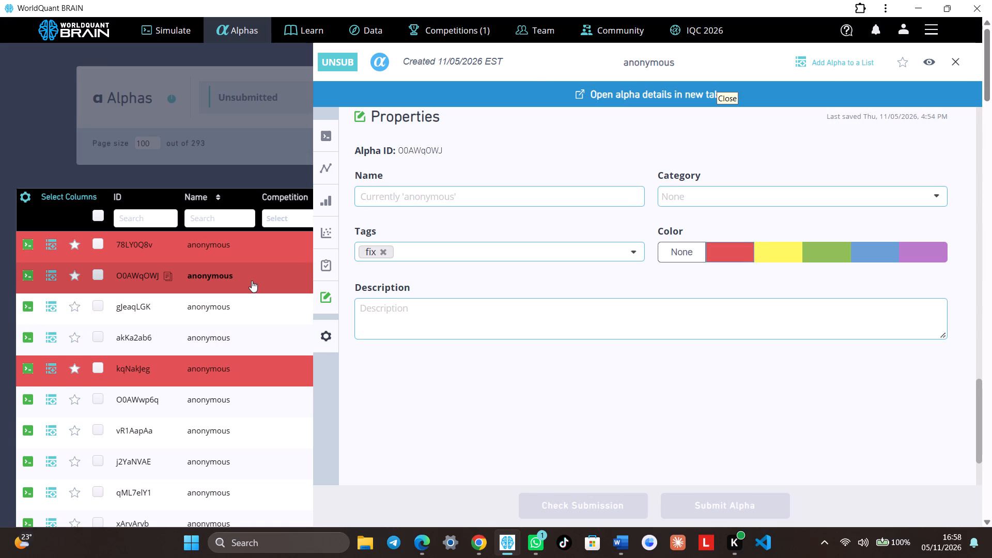
click(384, 251)
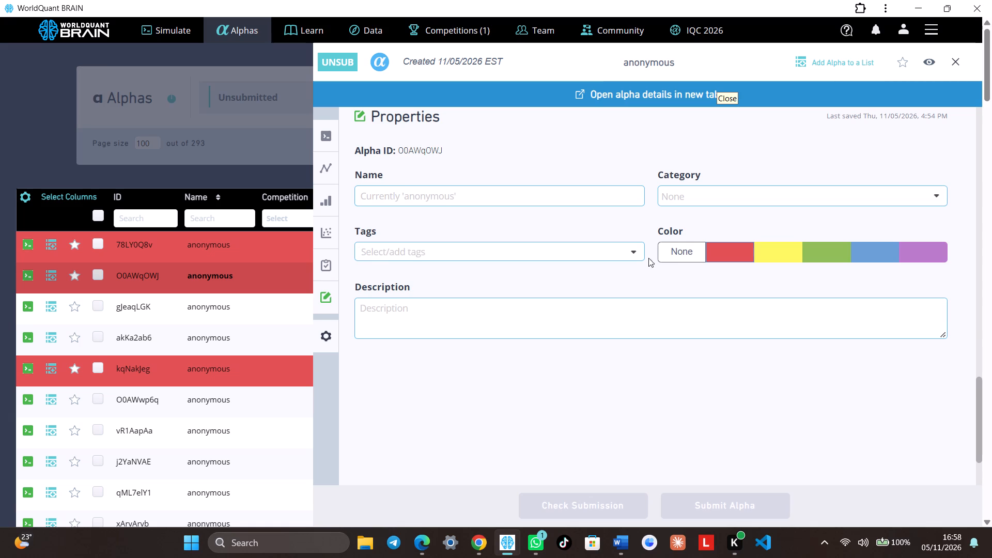
click(669, 252)
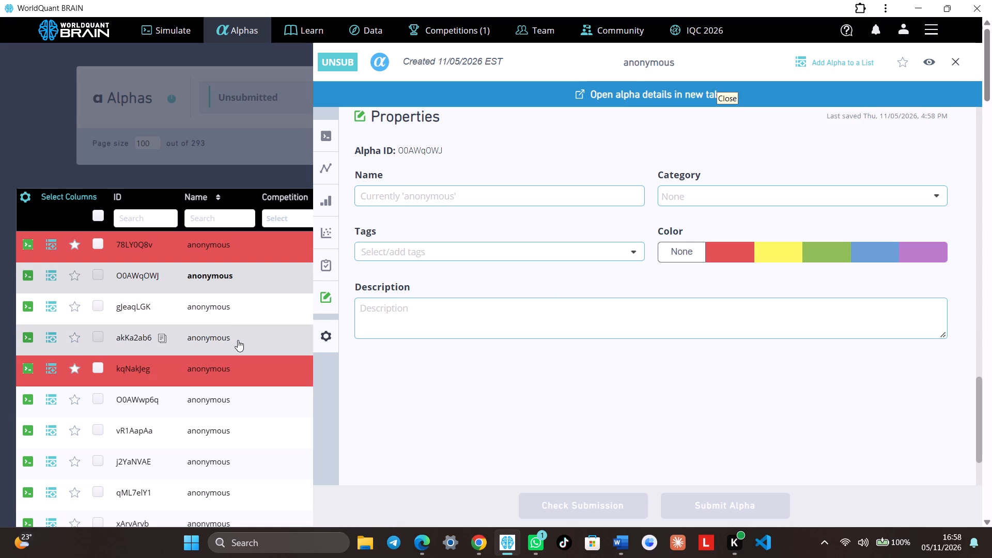
Review the summary, code and settings of alpha kqNakJeg, remove its fix tag and set its color to None.
click(235, 362)
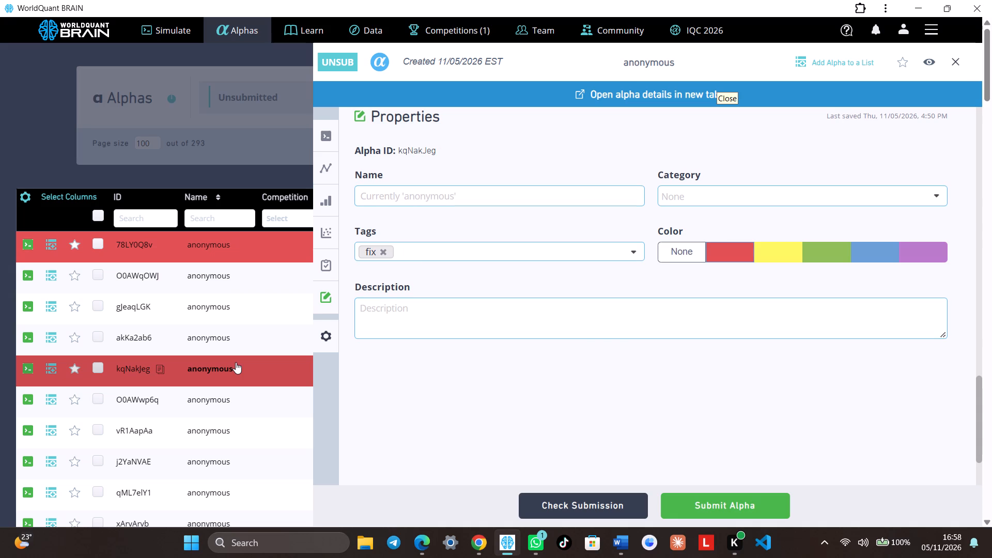
scroll(594, 326, up, 9)
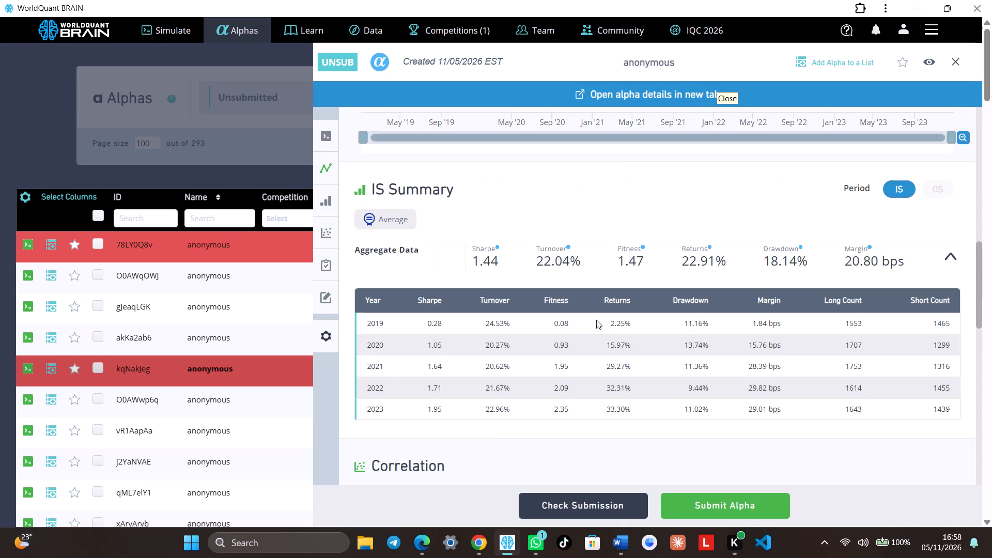
scroll(596, 320, up, 10)
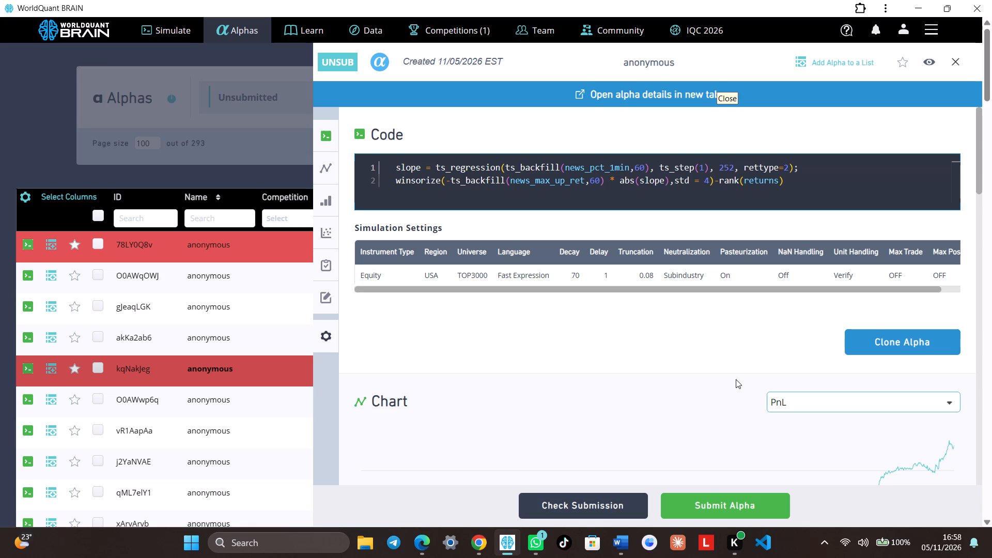
scroll(737, 392, down, 20)
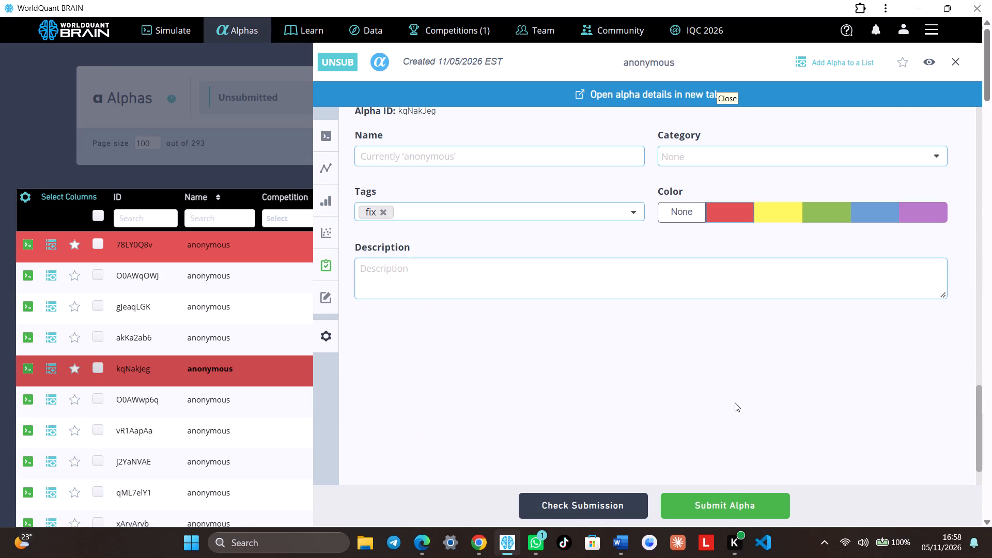
click(386, 160)
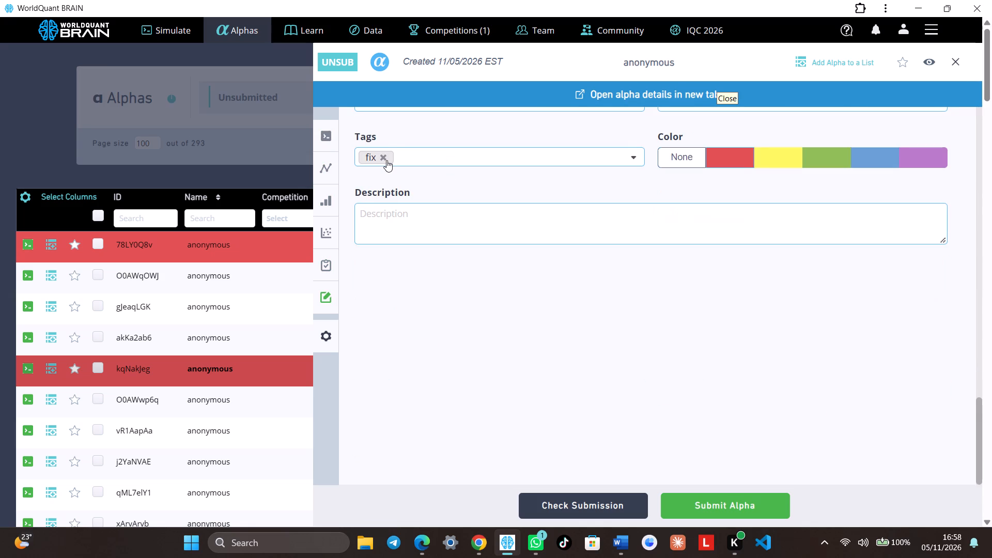
click(696, 157)
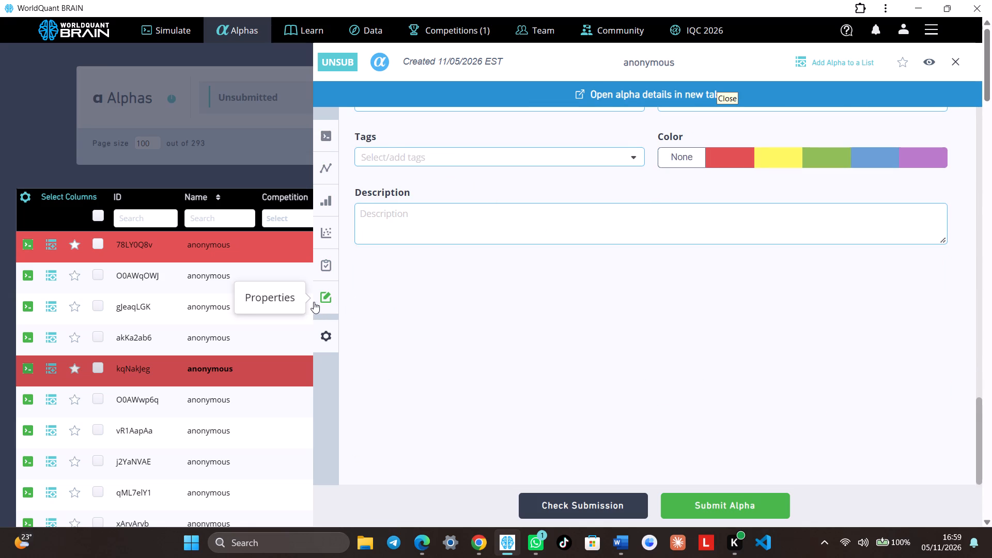
Examine the tags and in-sample summary of alpha 78LY0Q8v, then close its details.
click(207, 249)
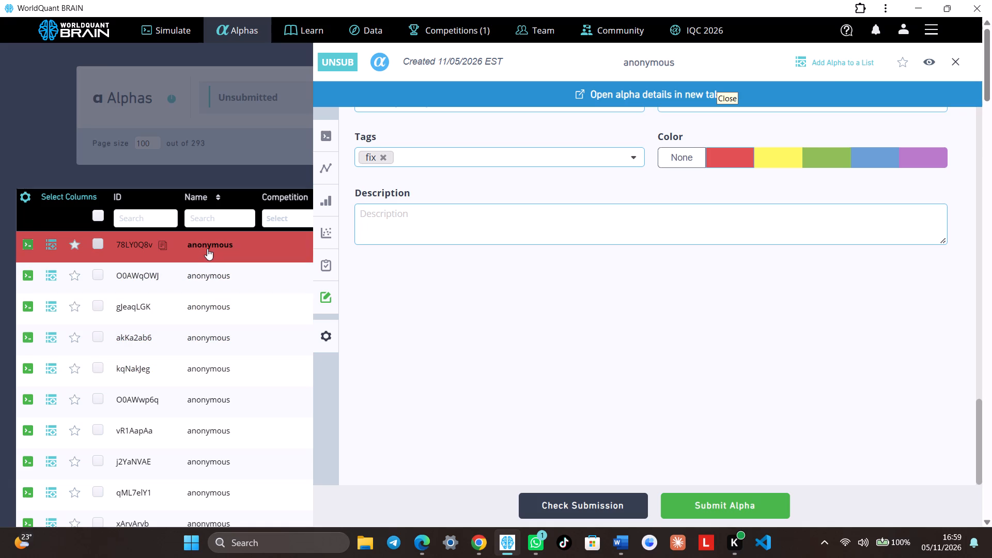
scroll(531, 303, up, 10)
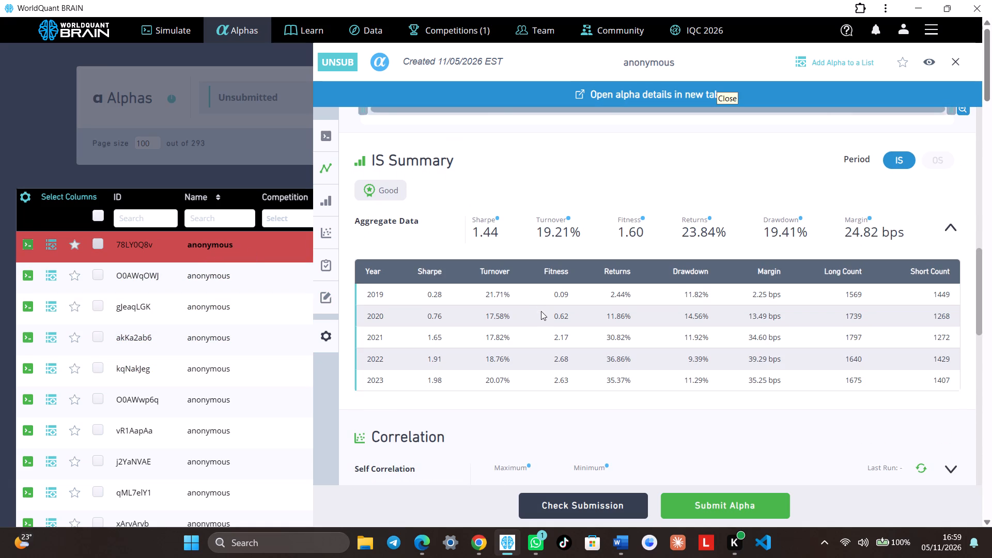
click(58, 161)
click(954, 61)
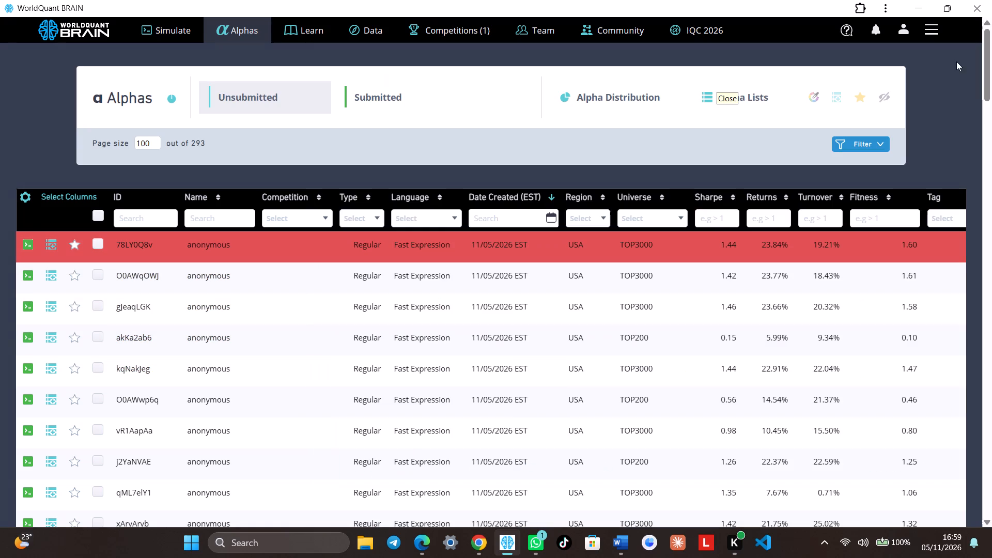
Look through the unsubmitted alphas and inspect the code and settings of the green-marked alpha wpQo8b3l.
scroll(857, 306, down, 6)
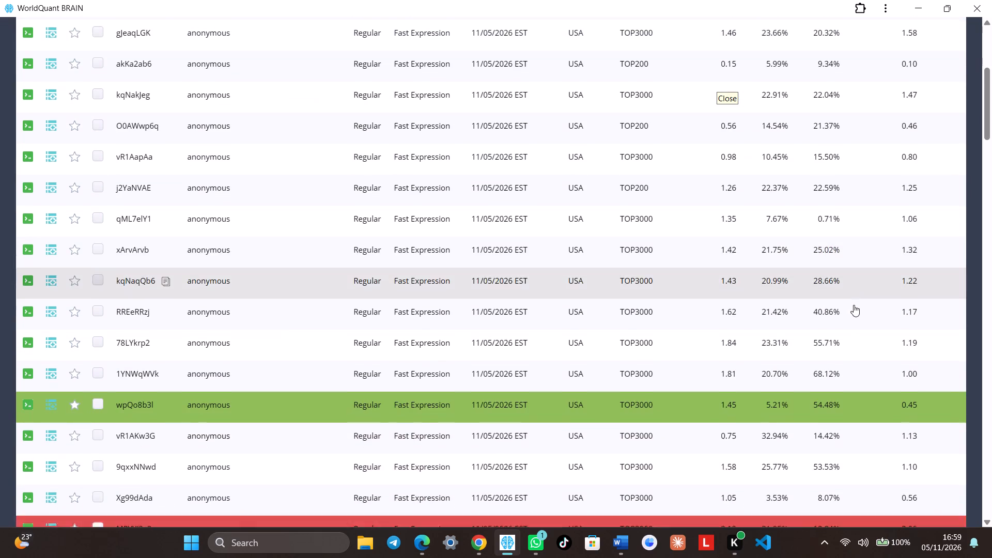
scroll(854, 305, down, 1)
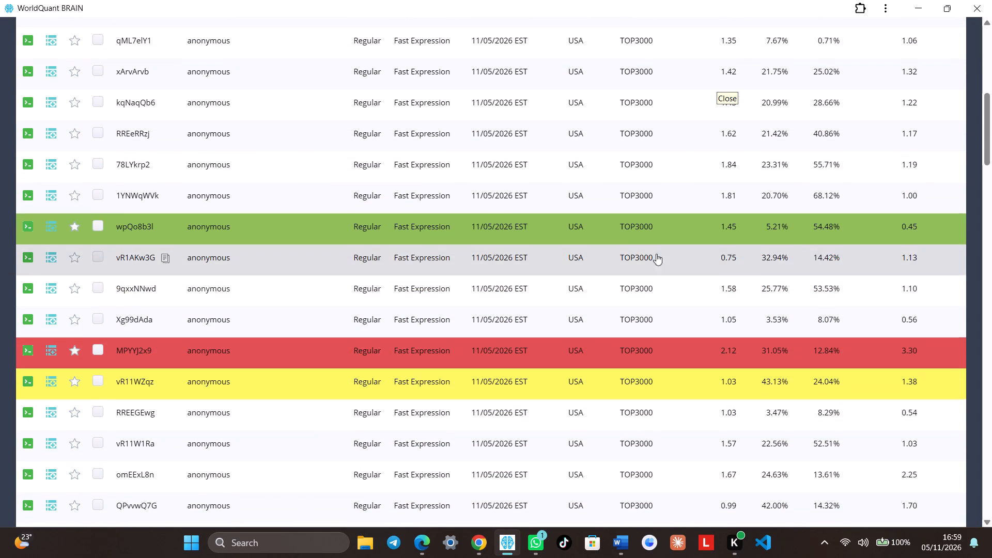
click(650, 229)
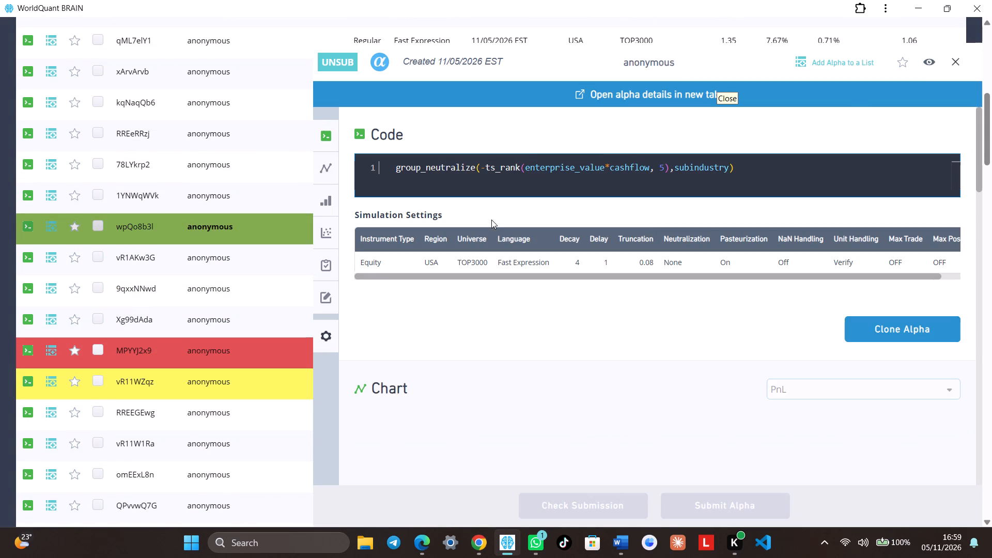
click(954, 62)
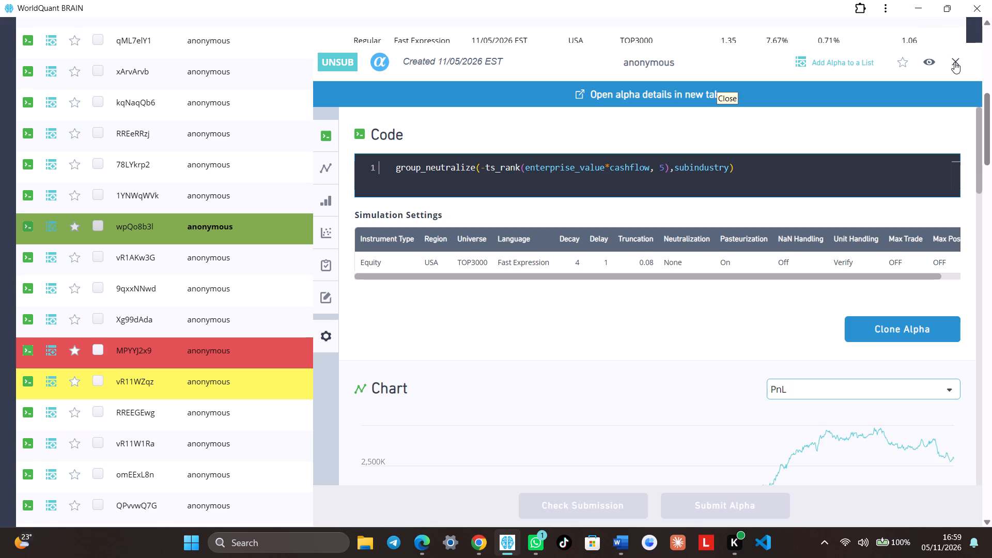
scroll(869, 163, up, 10)
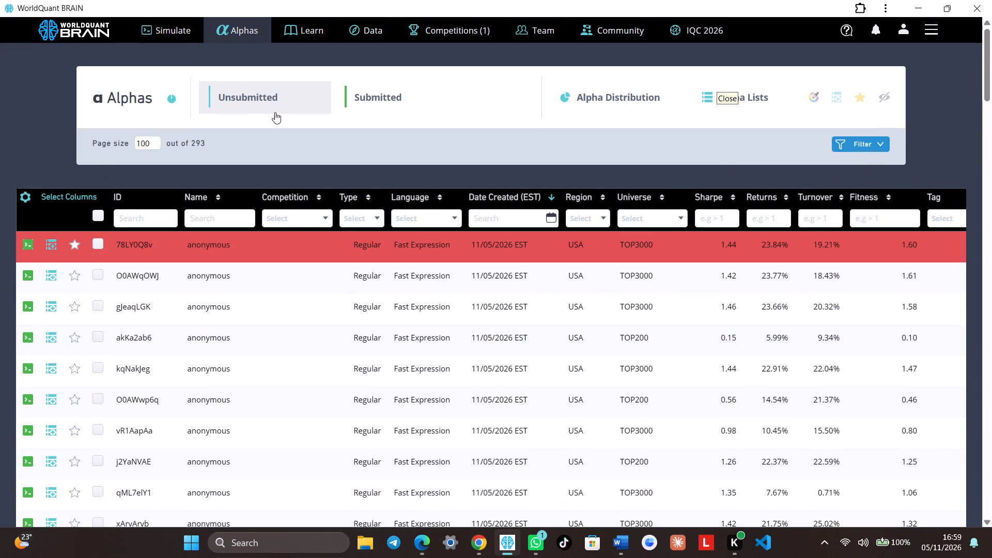
Return to the simulation workspace and close Simulation 3.
click(164, 33)
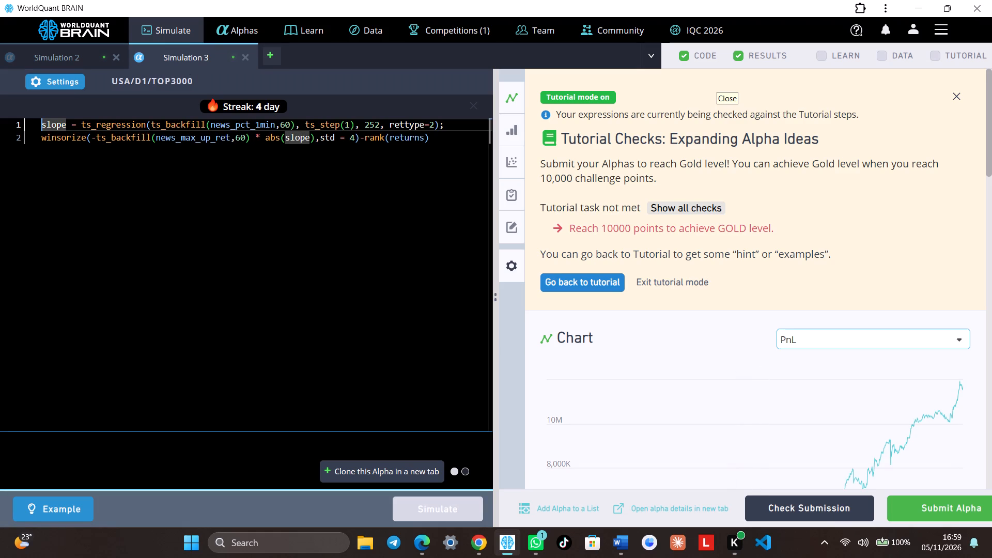
click(246, 52)
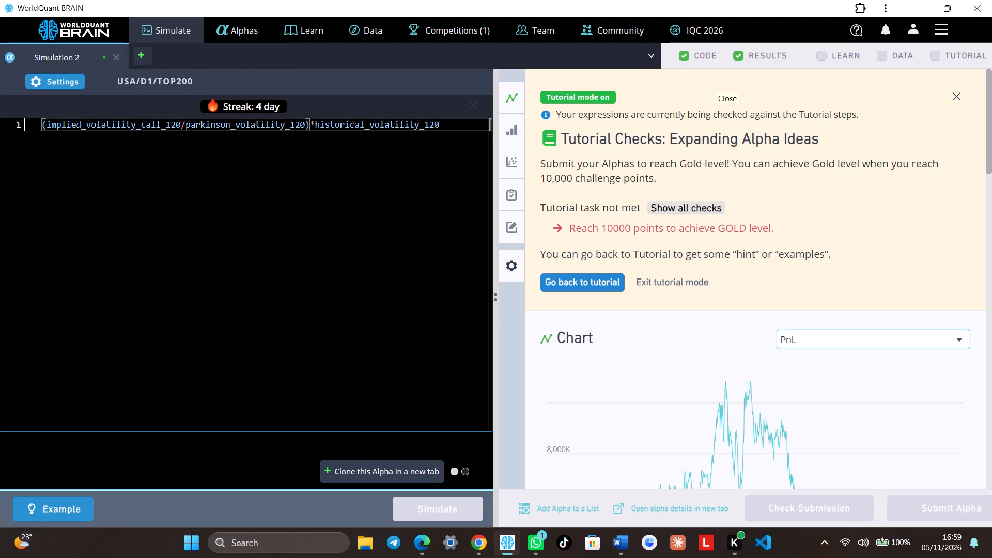
Change the Simulation 2 expression to (implied_volatility_call_120/parkinson_volatility_120)/historical_volatility_120 and simulate it.
scroll(668, 301, down, 1)
scroll(788, 365, down, 5)
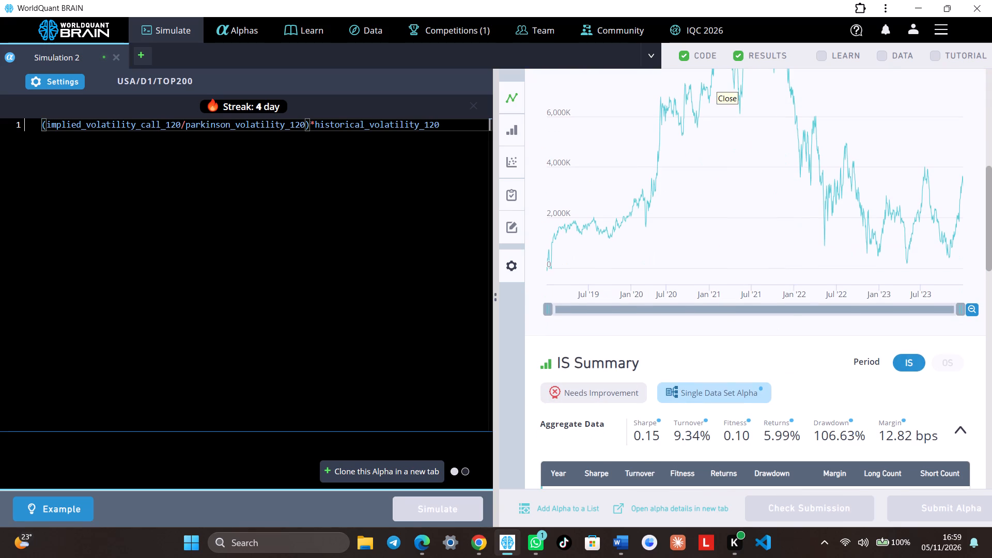
click(314, 125)
key(BackSpace)
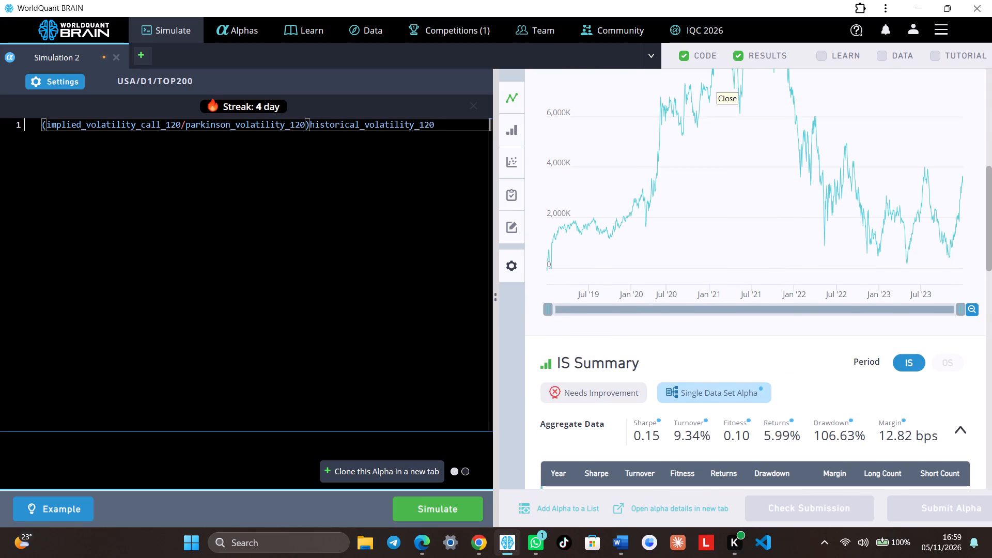
key(slash)
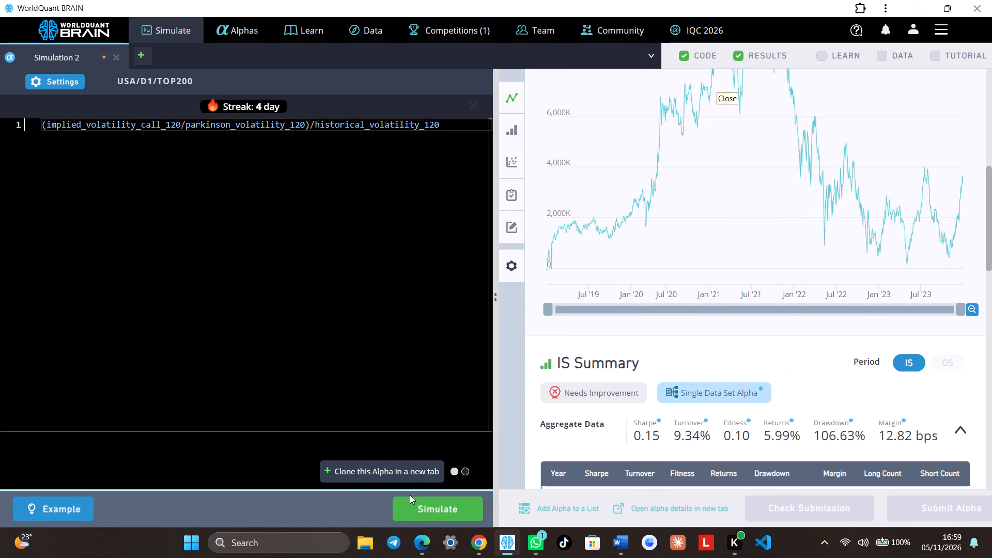
click(416, 505)
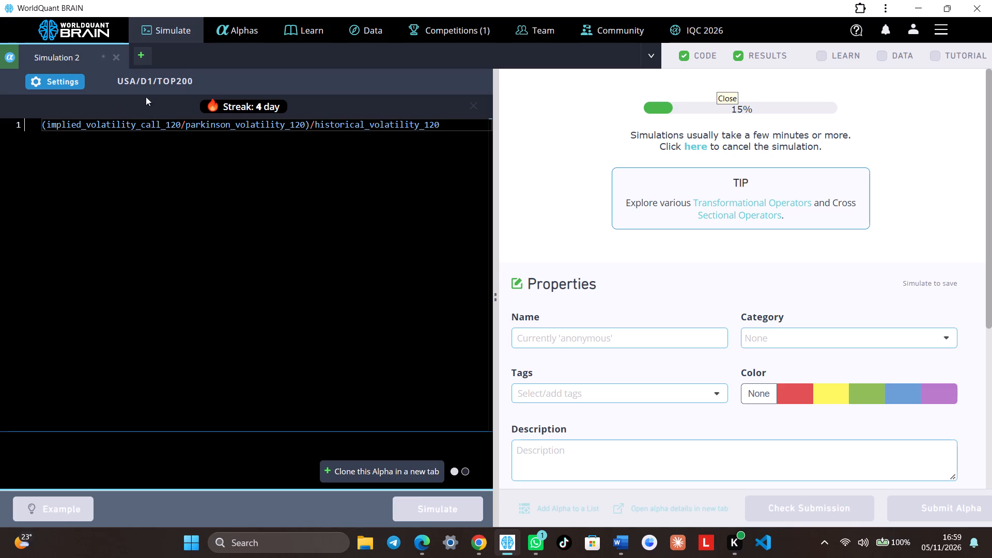
Open alpha j2YaNVAE from the unsubmitted alphas, examine its code, in-sample summary and failed test, then close its details.
click(227, 25)
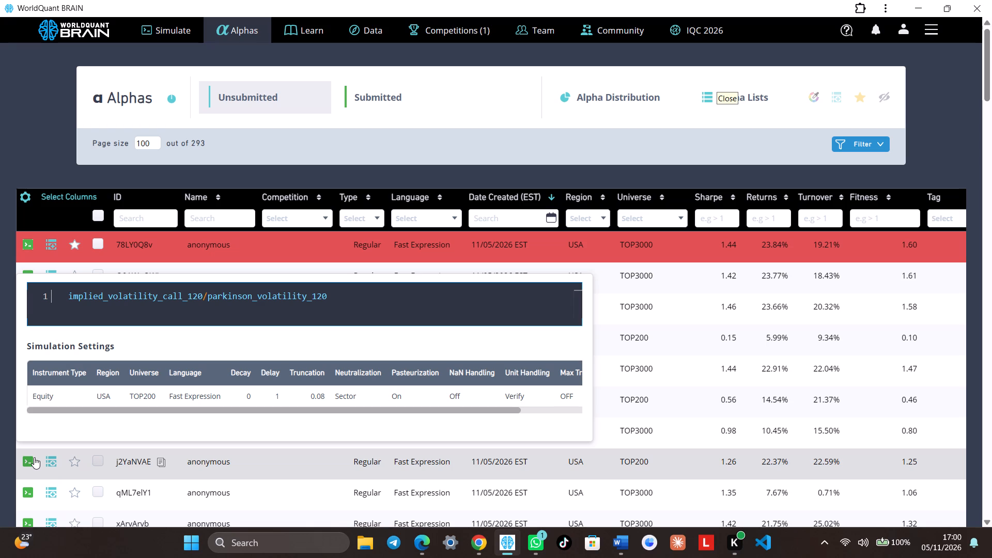
click(467, 467)
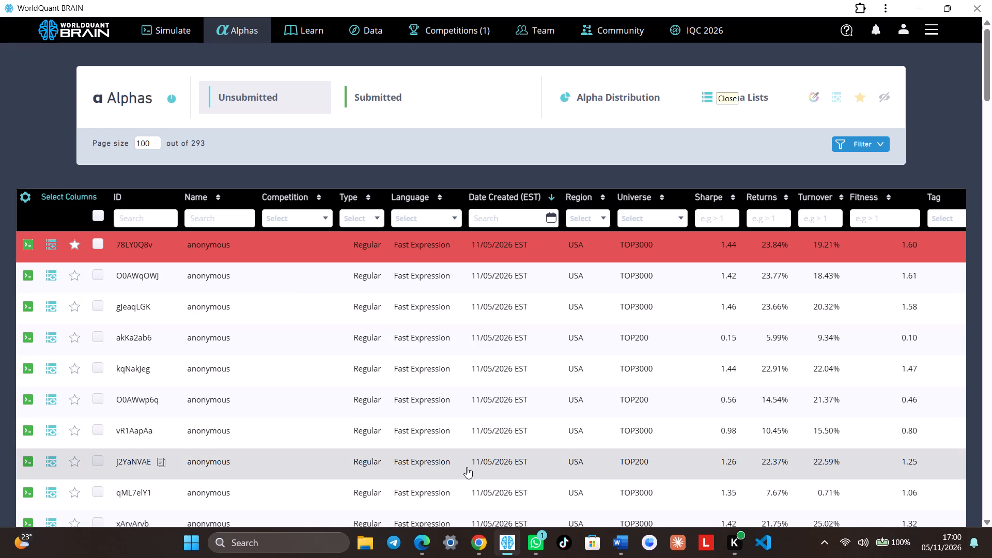
scroll(665, 296, down, 2)
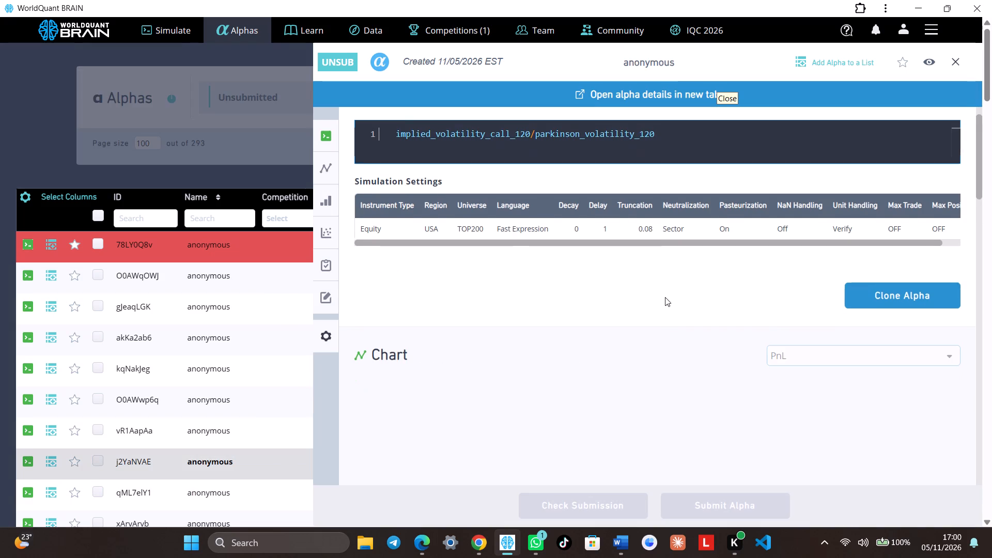
scroll(665, 297, down, 7)
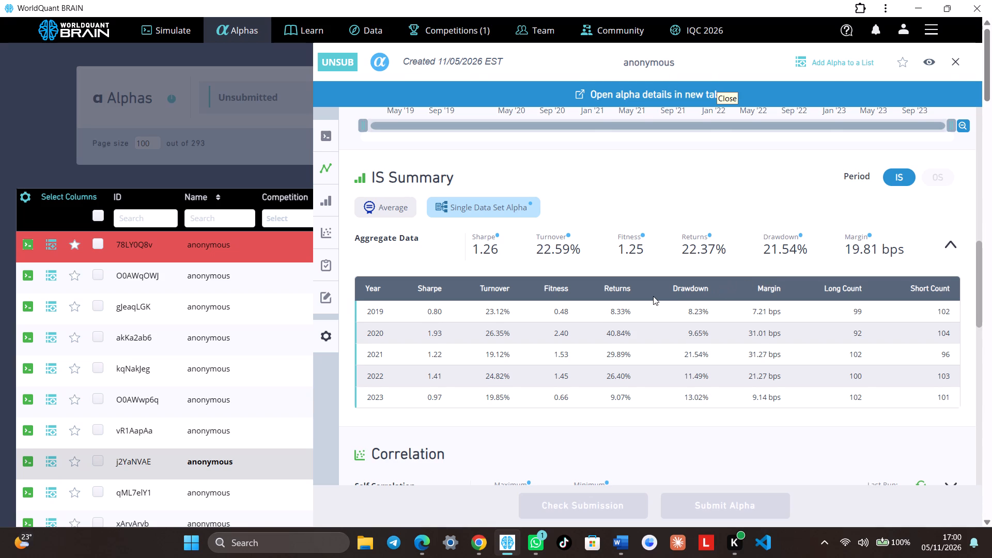
scroll(653, 296, down, 5)
click(661, 309)
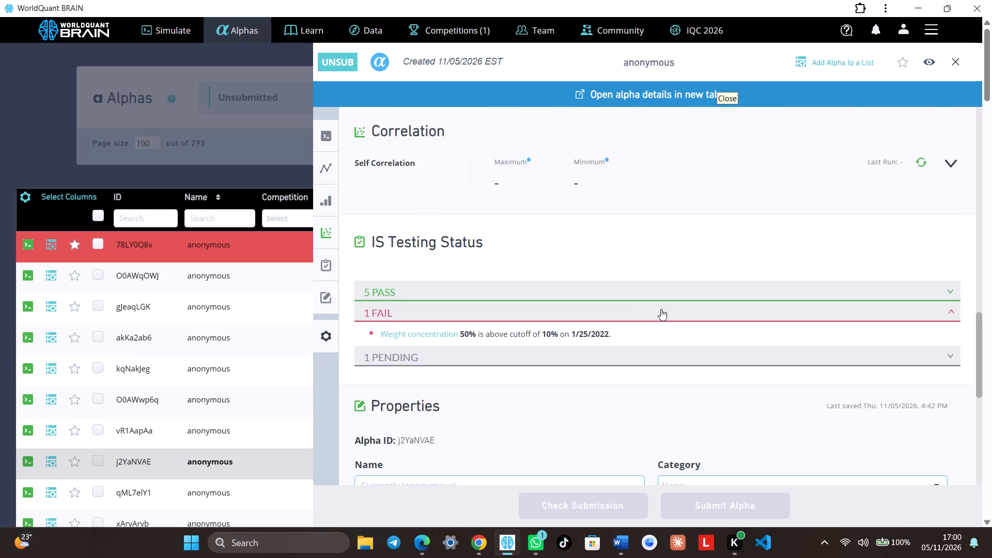
click(661, 309)
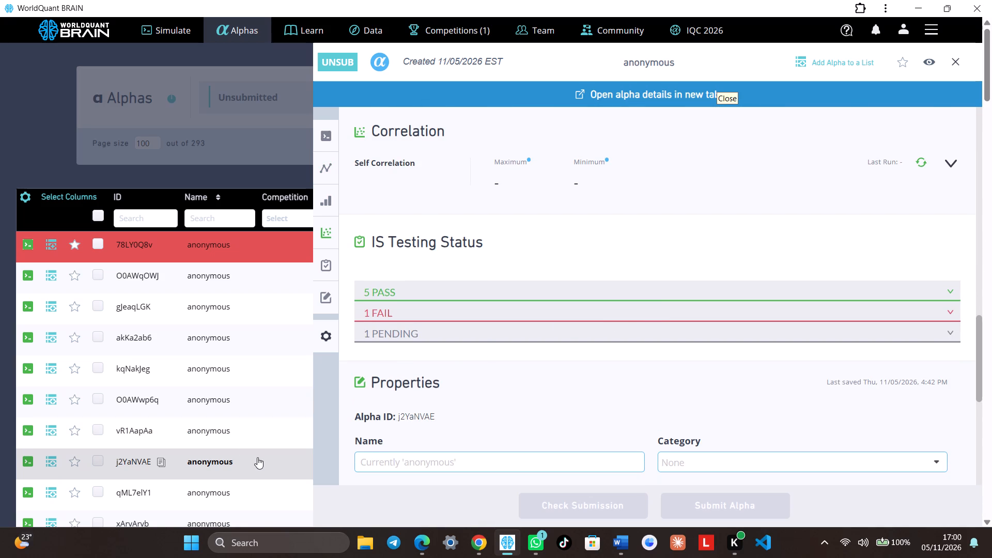
click(955, 60)
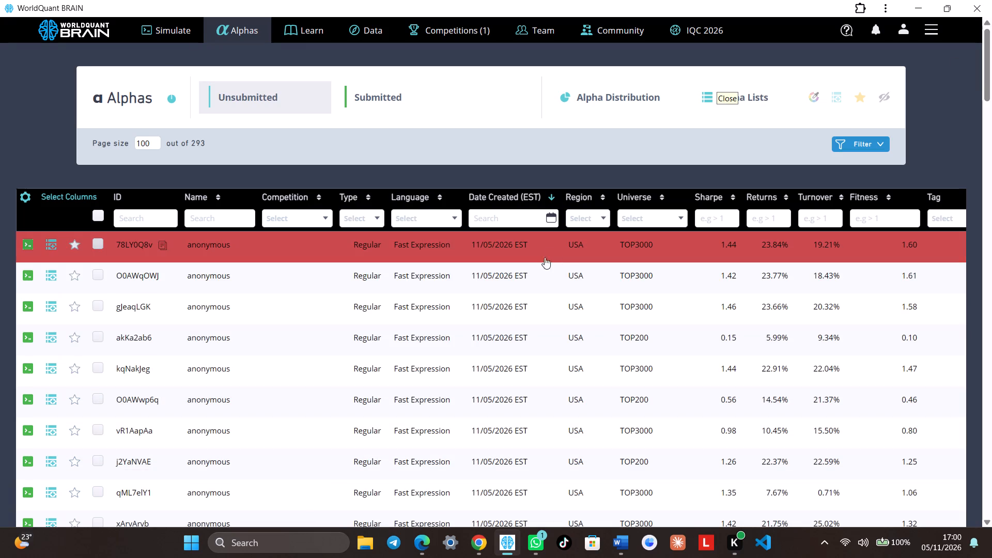
Reopen alpha j2YaNVAE and set its color to yellow in its properties, leaving the tags empty.
scroll(314, 414, down, 2)
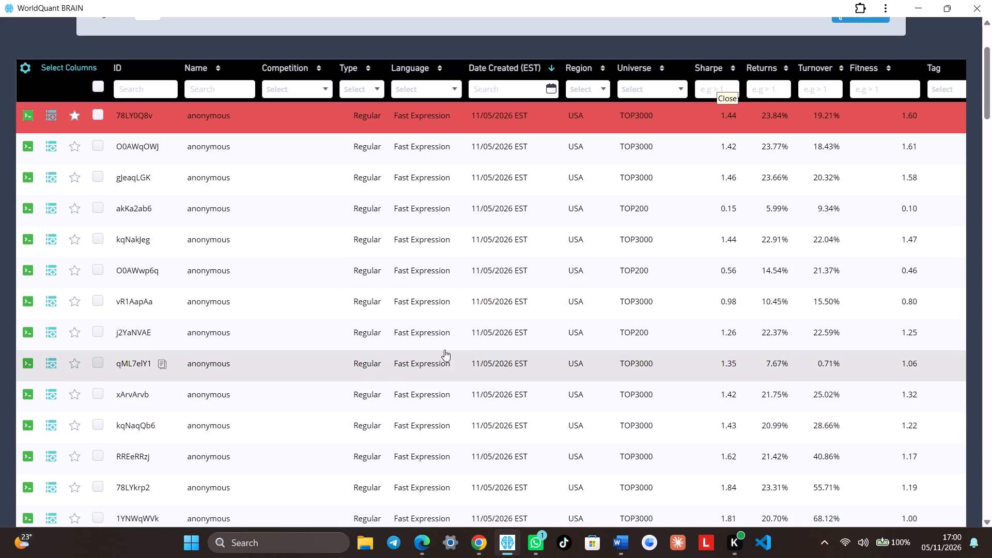
click(441, 336)
scroll(608, 286, down, 3)
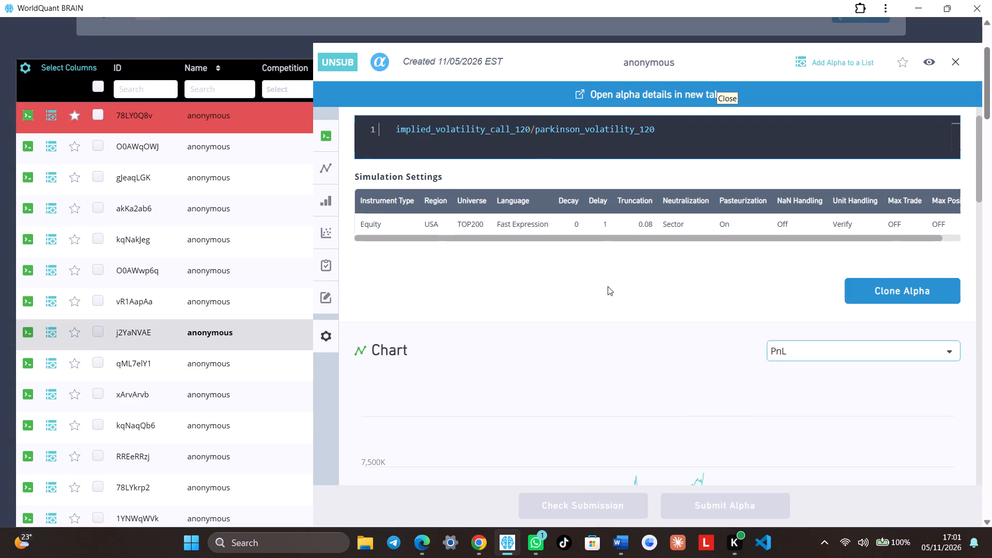
scroll(608, 286, down, 10)
scroll(656, 310, down, 4)
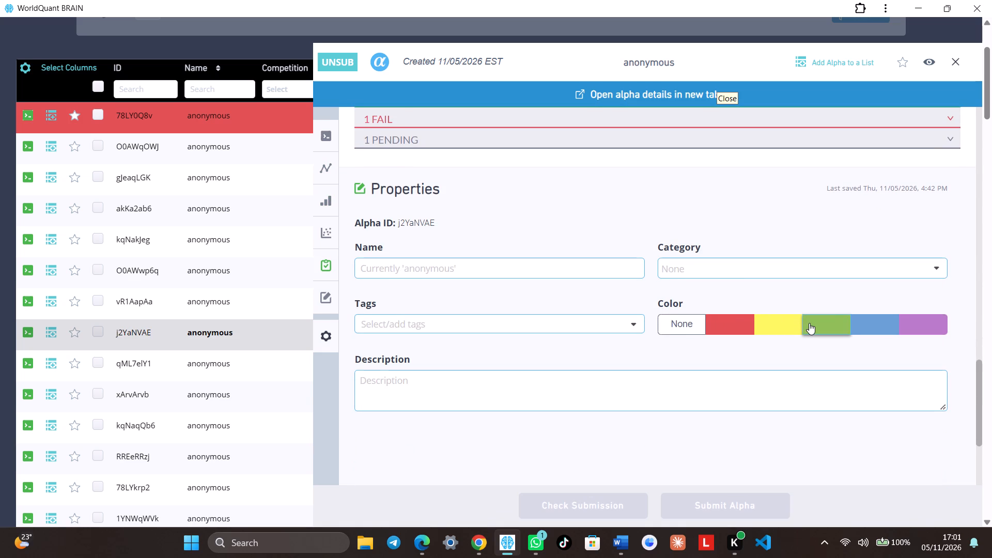
click(809, 323)
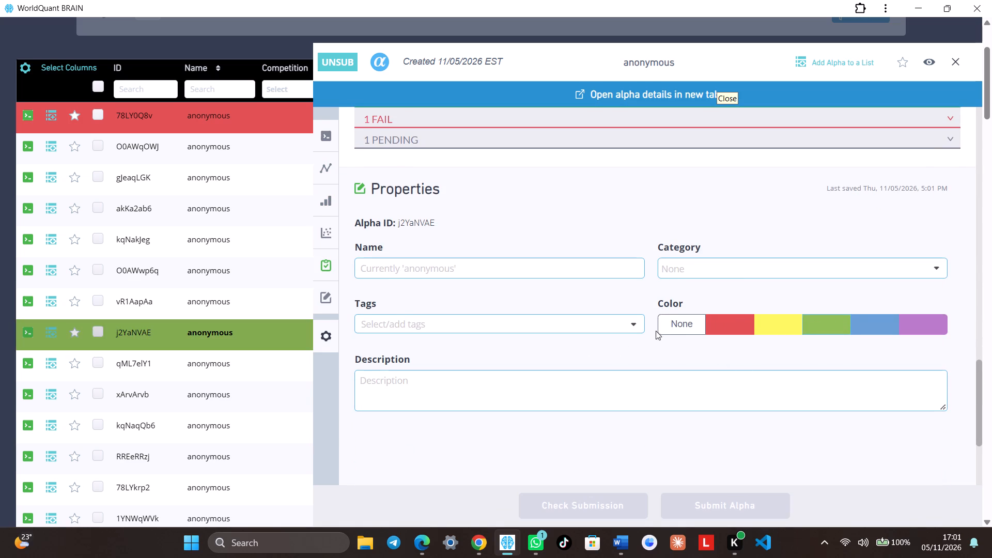
click(634, 324)
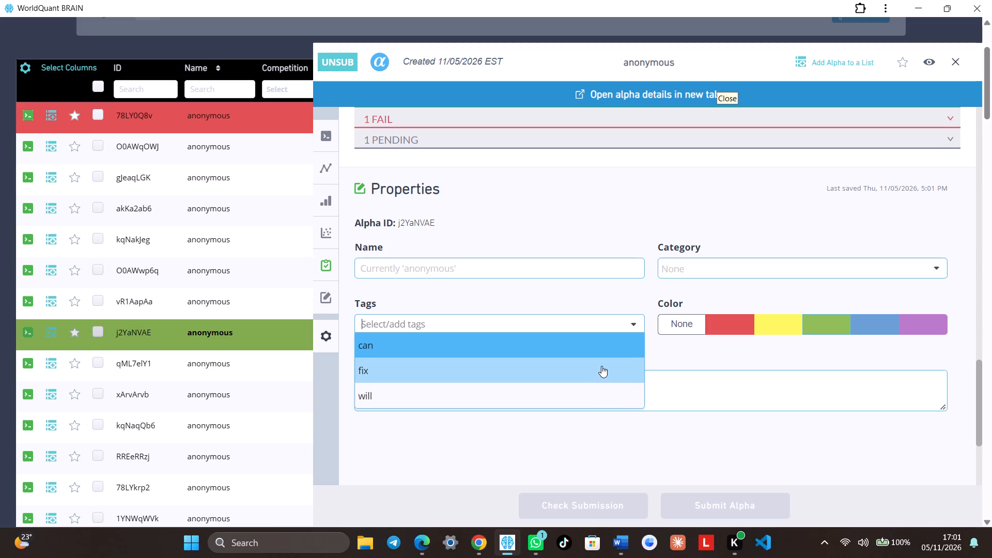
click(784, 326)
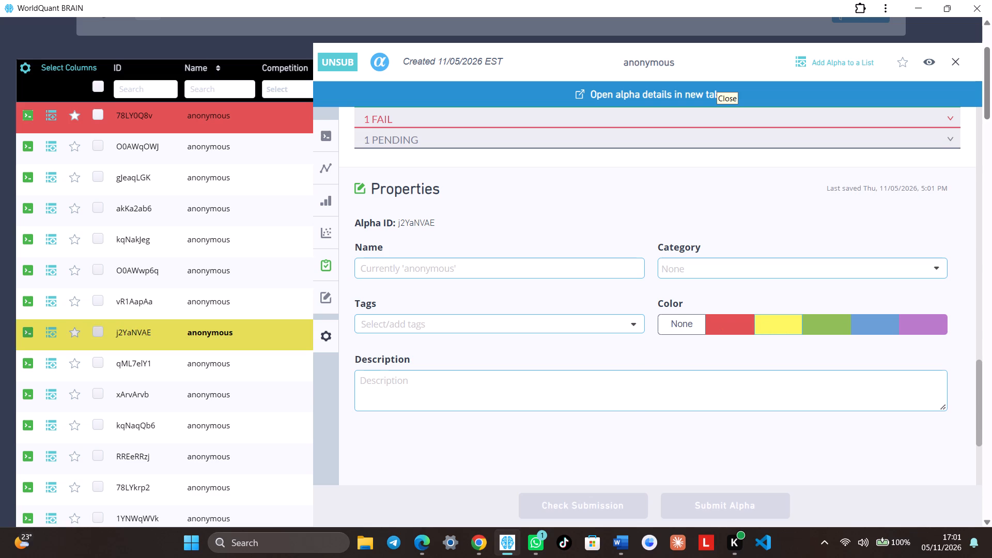
Examine the in-sample summary, code and simulation settings of alpha vR1AapAa, then close its details.
click(253, 305)
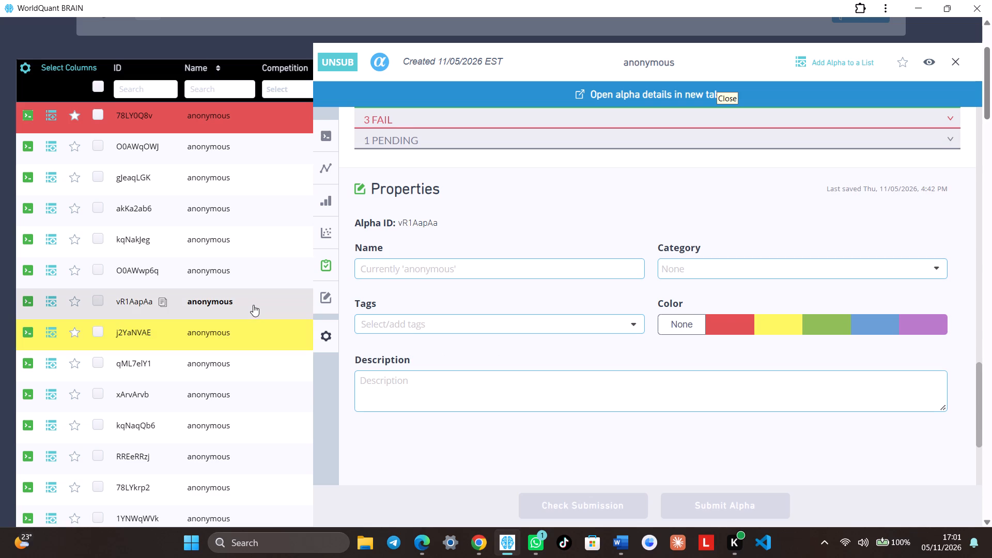
click(253, 305)
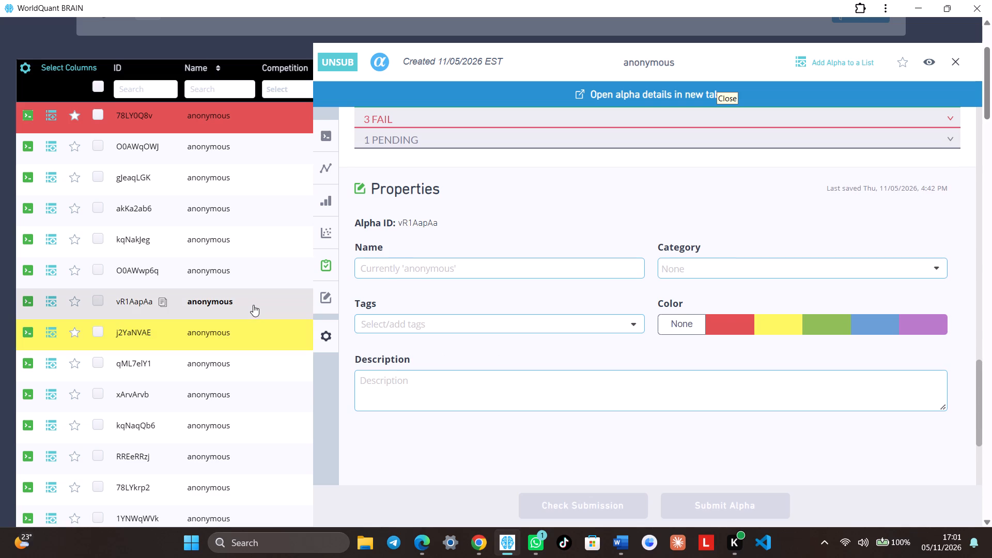
scroll(532, 296, up, 10)
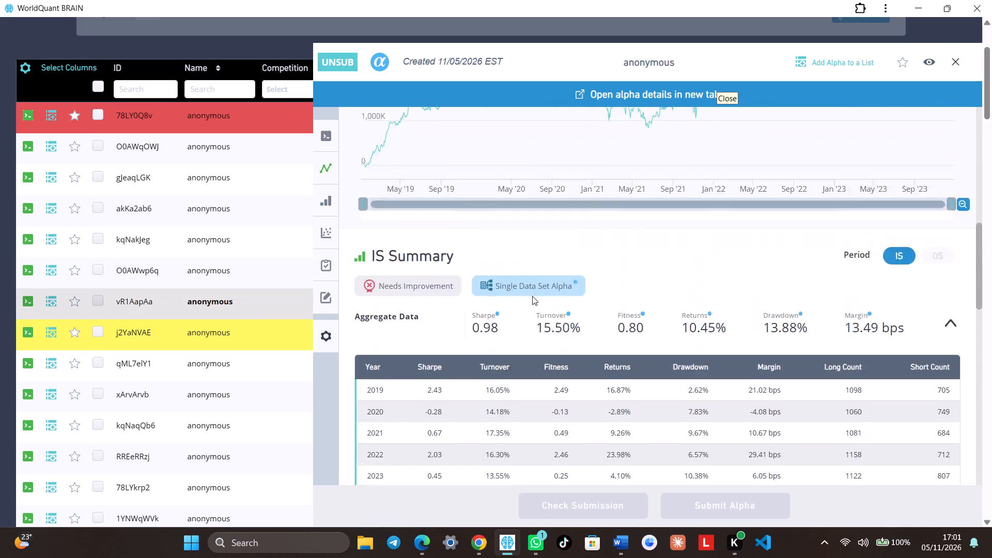
scroll(532, 296, up, 2)
scroll(532, 296, down, 3)
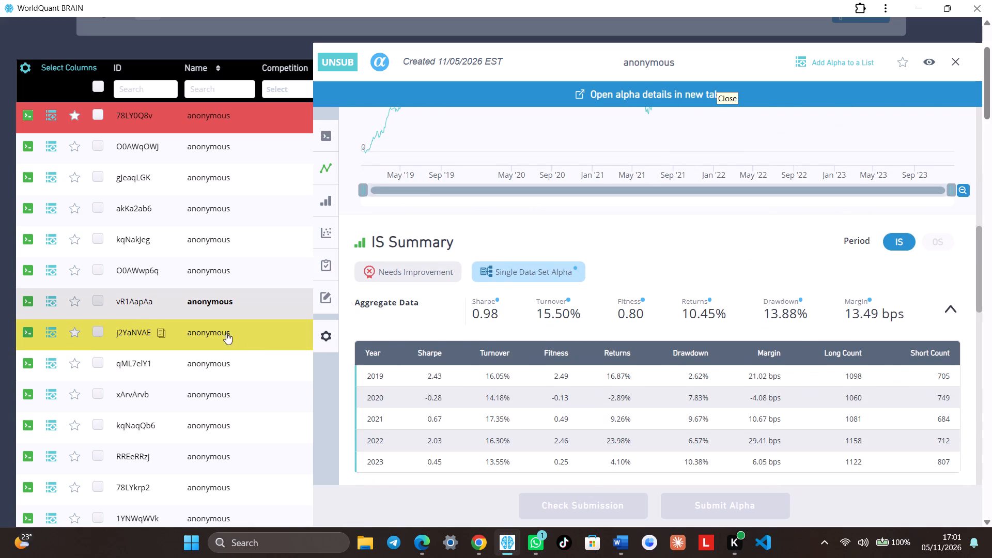
scroll(600, 316, up, 2)
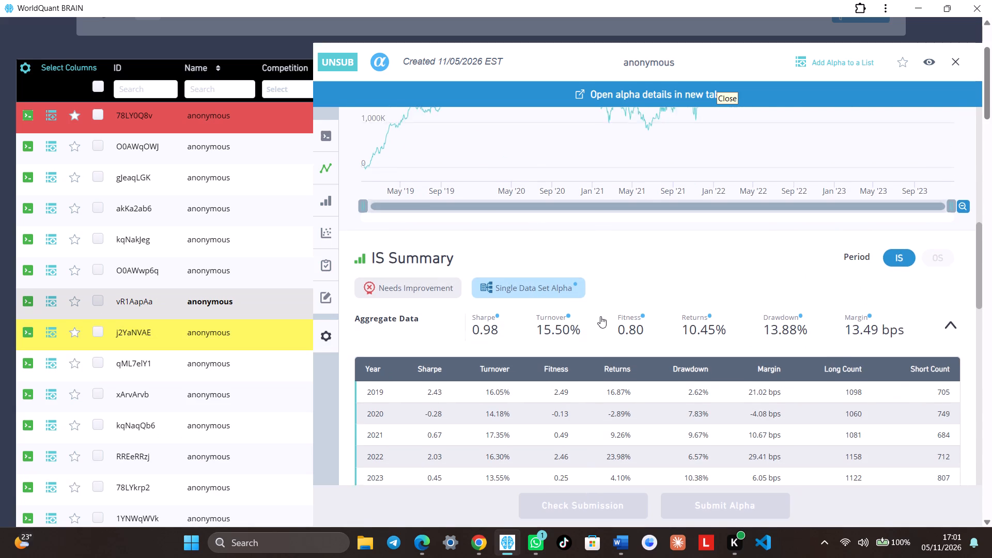
scroll(600, 316, up, 8)
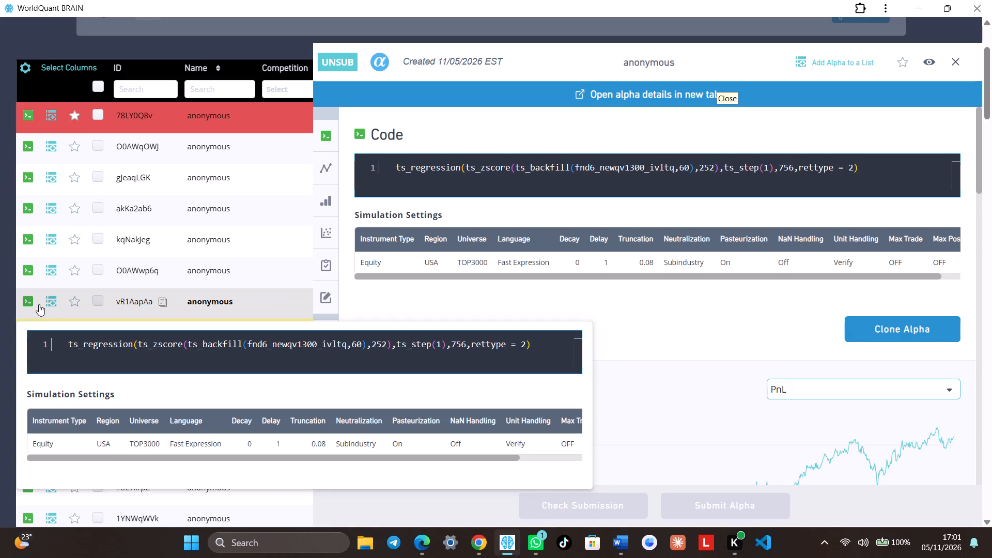
click(293, 300)
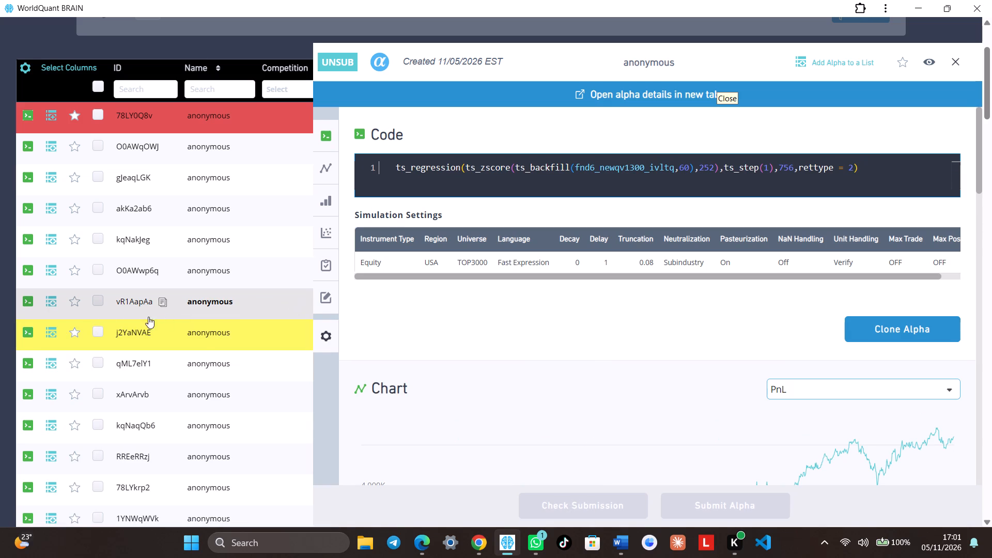
click(44, 311)
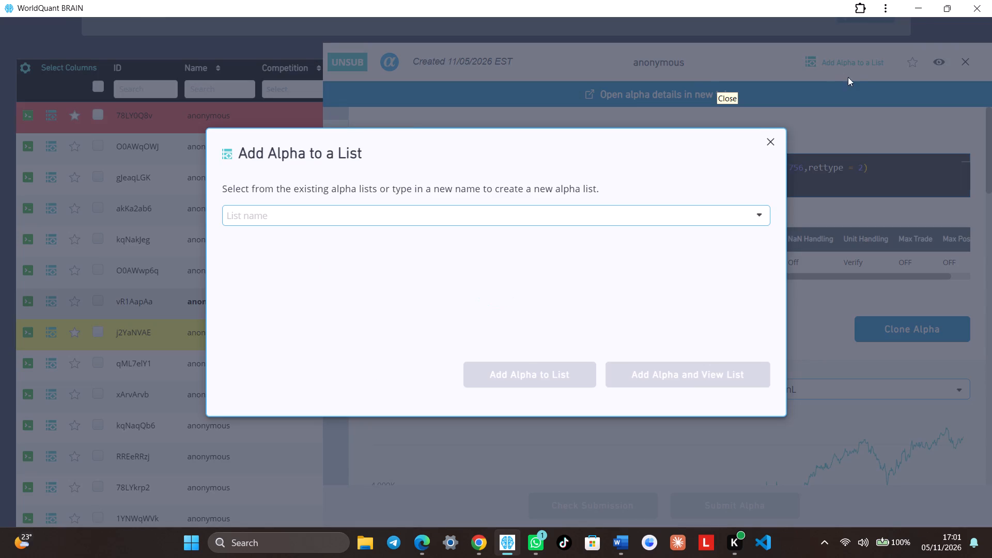
click(772, 139)
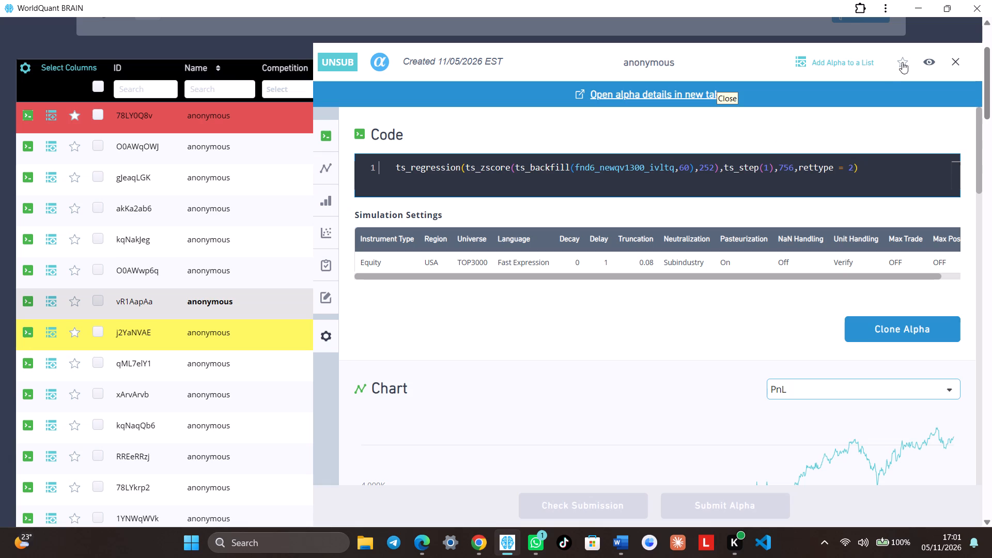
click(955, 58)
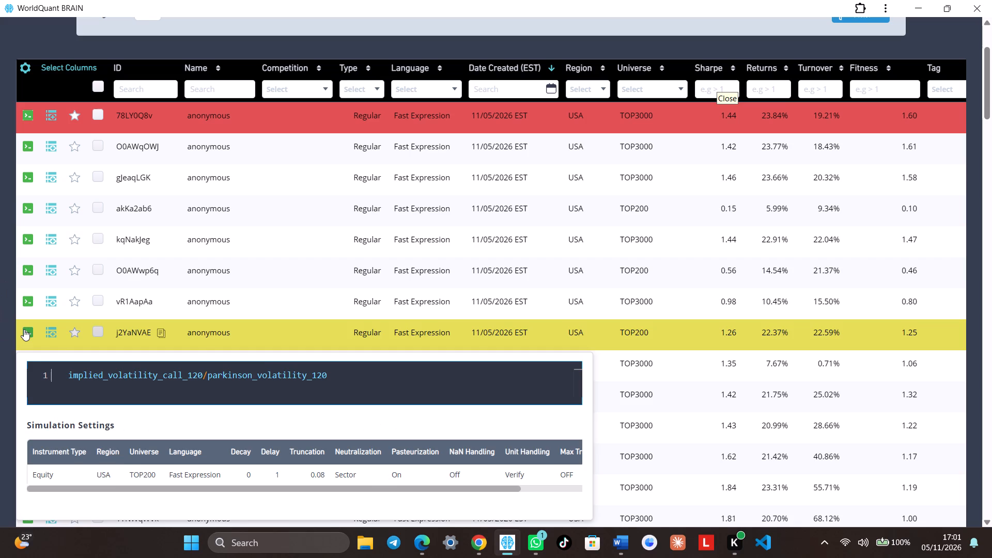
Review the code and failed in-sample test of alpha qML7elY1, then set its color to yellow.
click(365, 369)
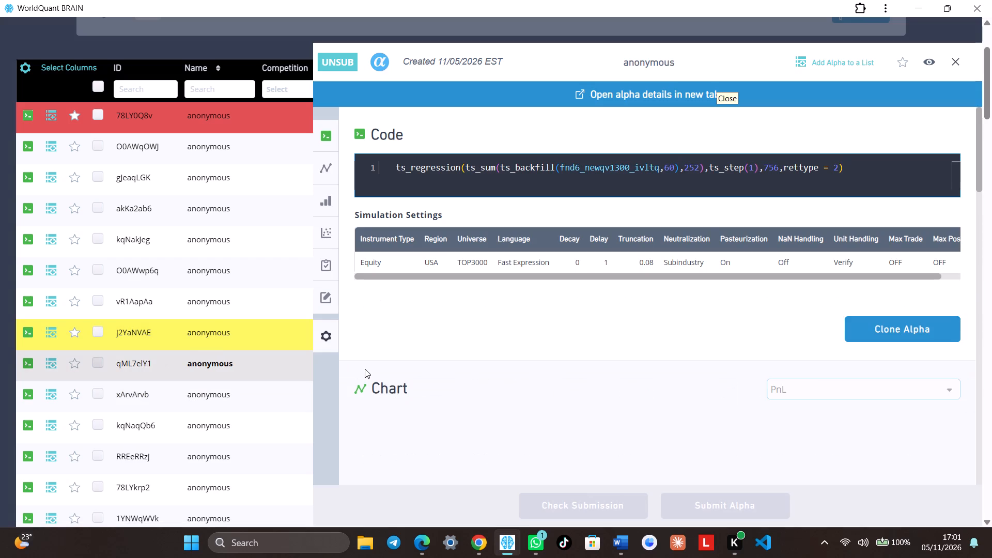
scroll(824, 321, down, 4)
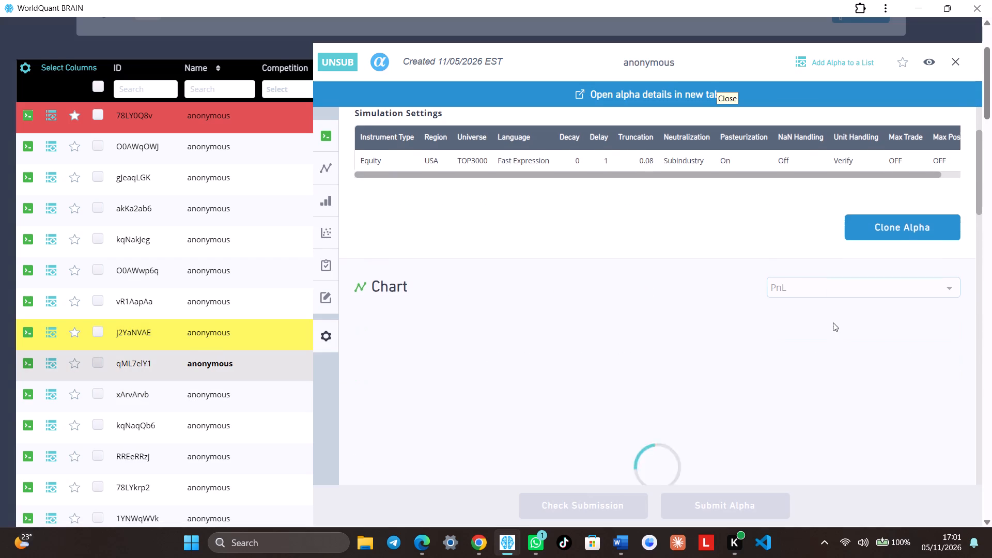
scroll(833, 322, down, 12)
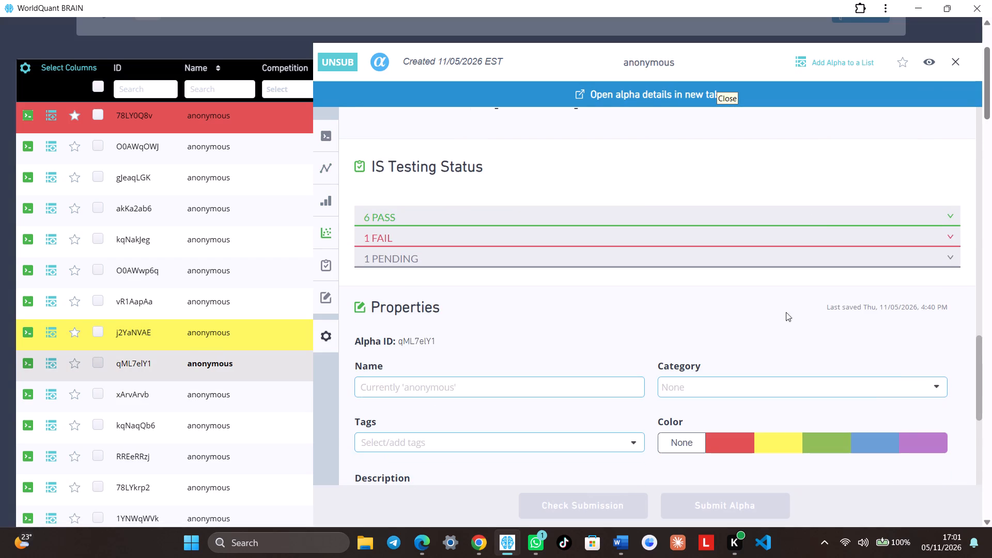
scroll(783, 312, down, 2)
scroll(745, 121, up, 1)
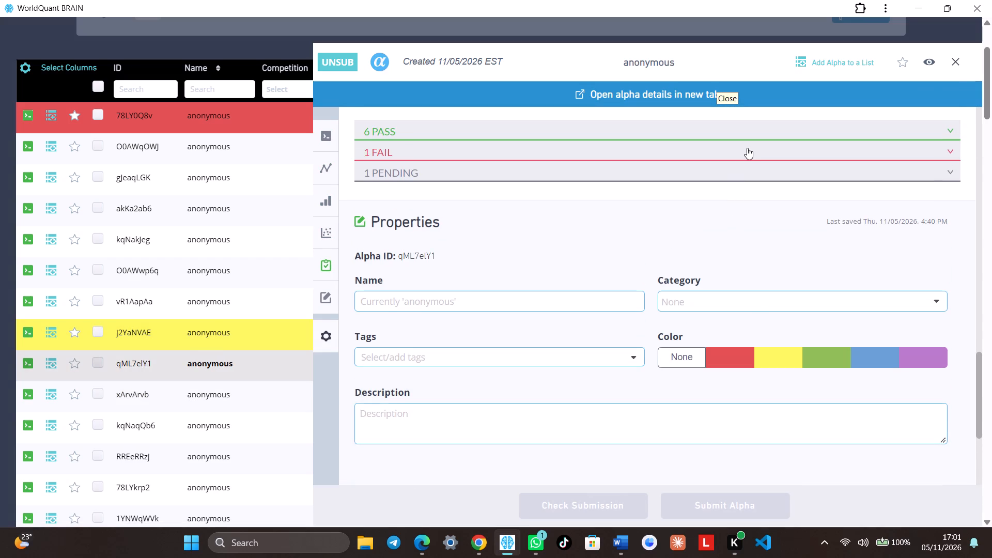
click(747, 148)
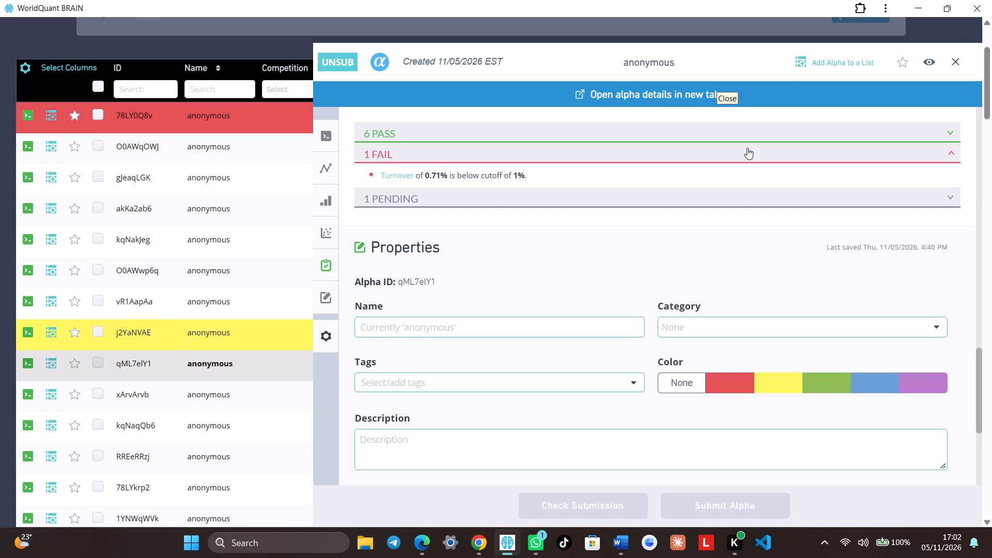
click(747, 148)
scroll(741, 167, down, 8)
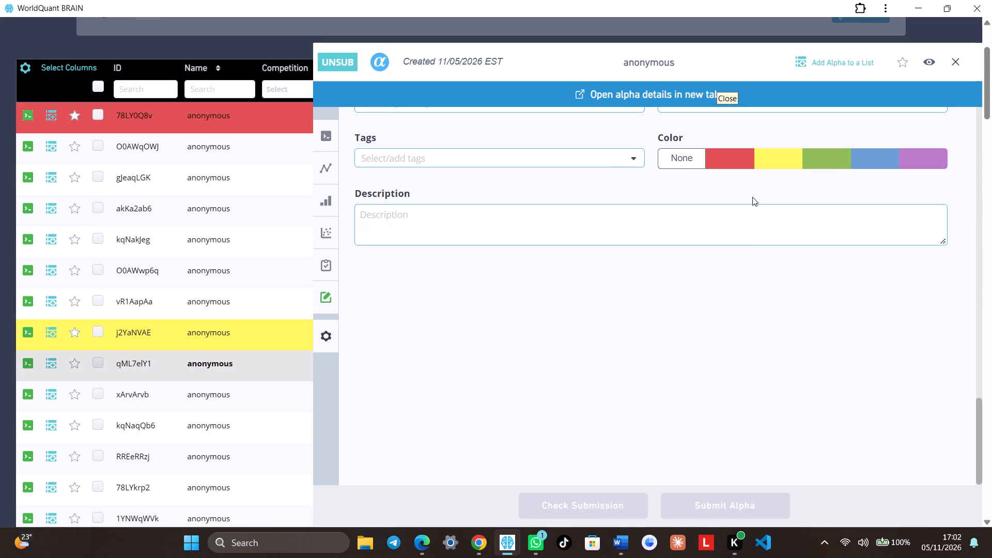
scroll(752, 197, down, 6)
click(765, 154)
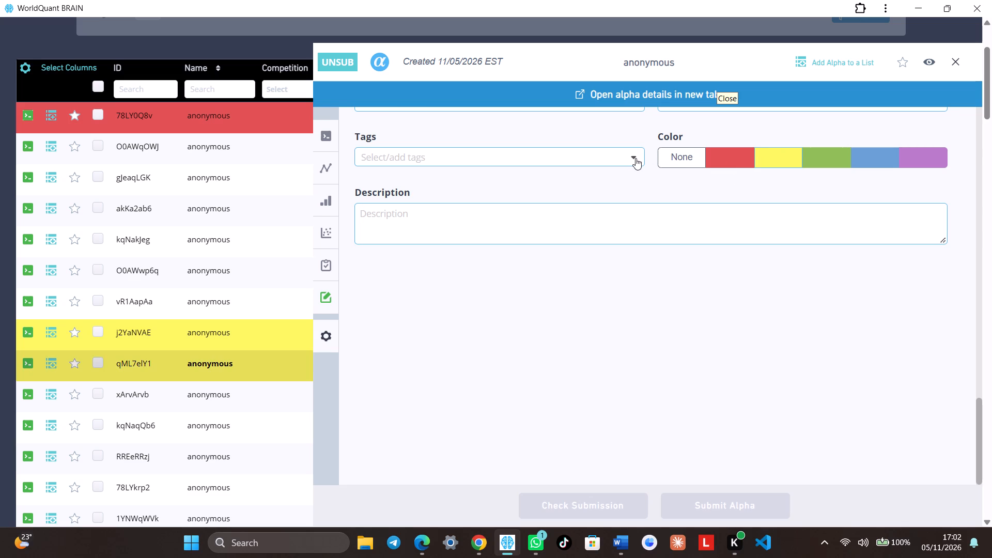
Close the details of alpha qML7elY1, return to the Simulate page and review Simulation 2's chart and in-sample summary.
click(958, 57)
scroll(605, 112, up, 10)
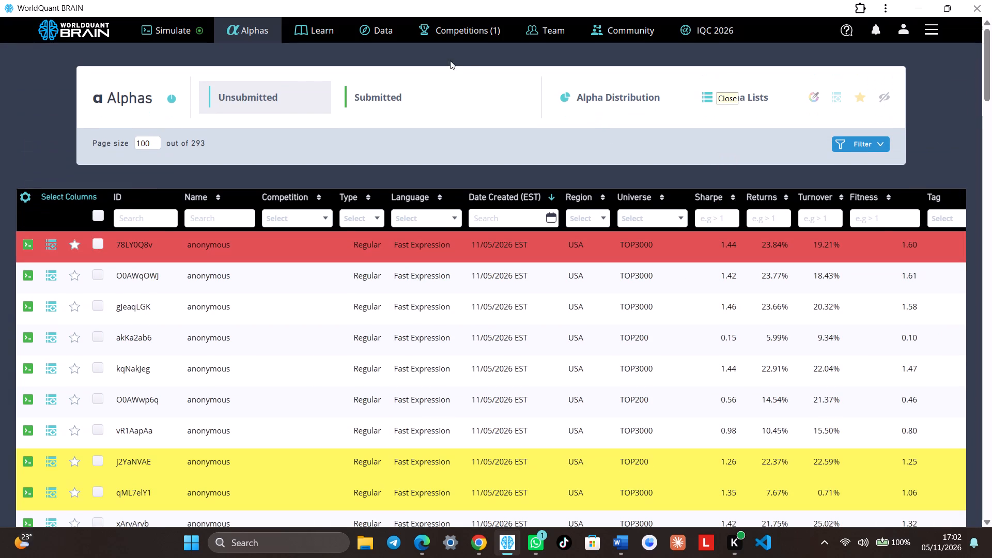
click(146, 21)
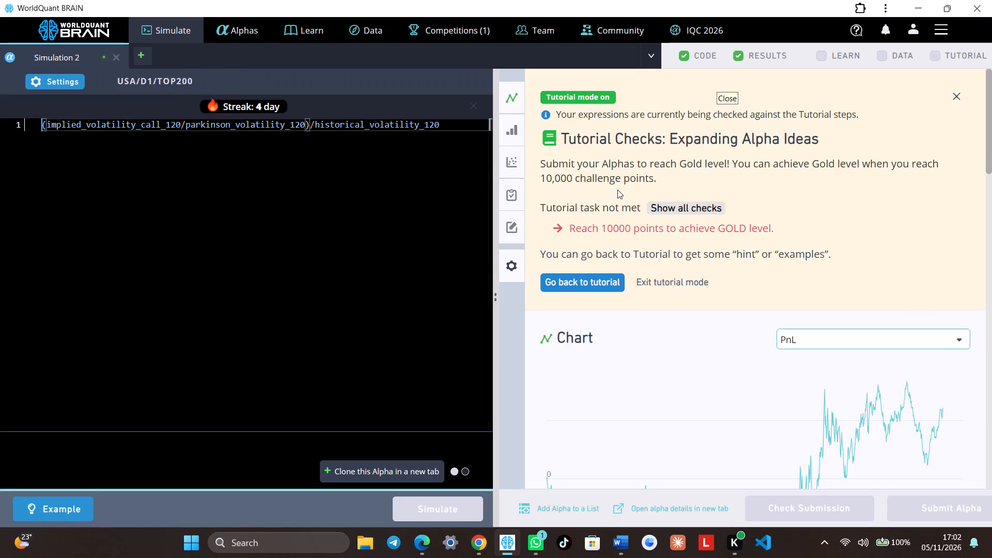
scroll(640, 172, down, 4)
scroll(724, 213, down, 3)
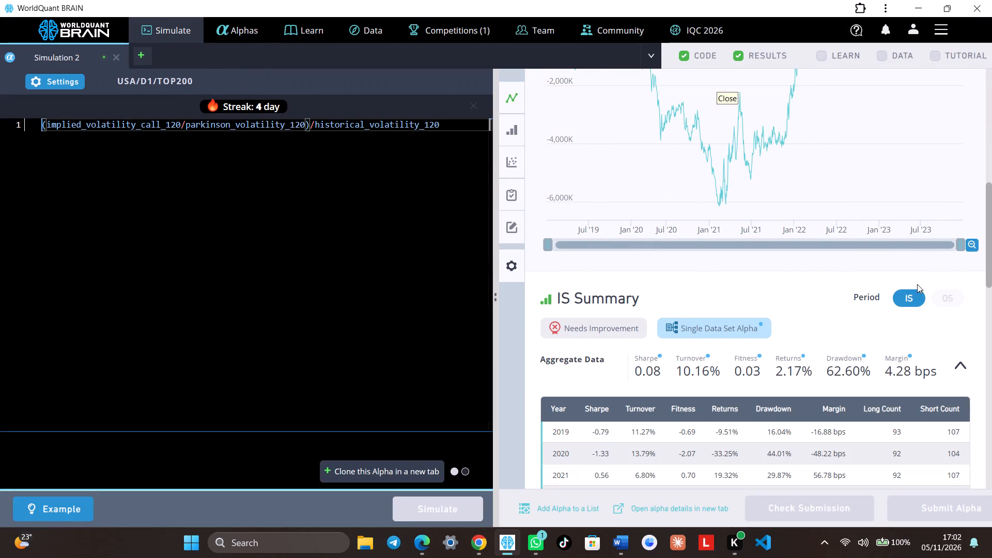
Remove the division by historical_volatility_120, leaving the expression (implied_volatility_call_120/parkinson_volatility_120).
click(315, 125)
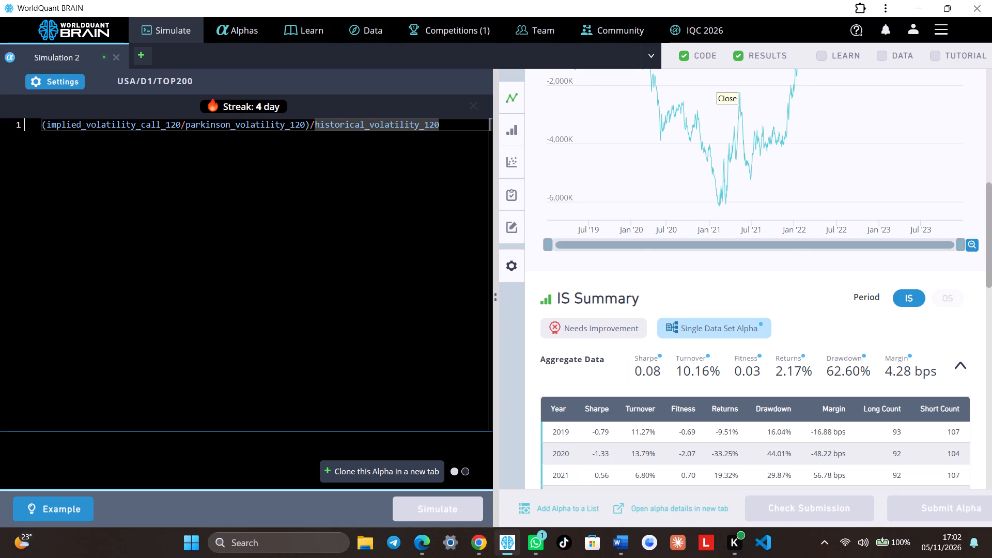
key(Delete)
key(Delete)
key(Delete)
key(Delete)
key(Delete)
key(Delete)
key(Delete)
key(Delete)
key(Delete)
key(Delete)
key(Delete)
key(Delete)
key(Delete)
key(Delete)
key(Delete)
key(Delete)
key(Delete)
key(Delete)
key(Delete)
key(Delete)
key(Delete)
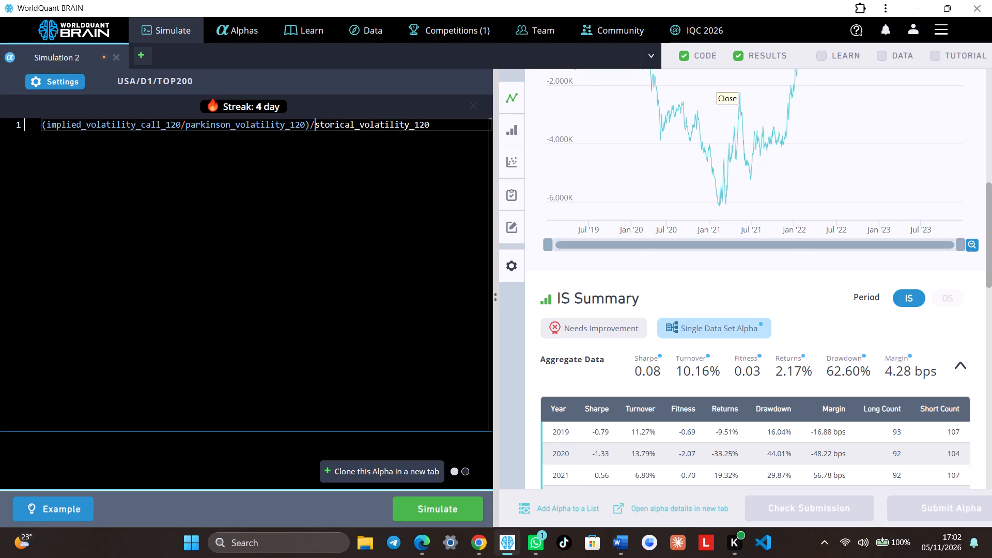
key(BackSpace)
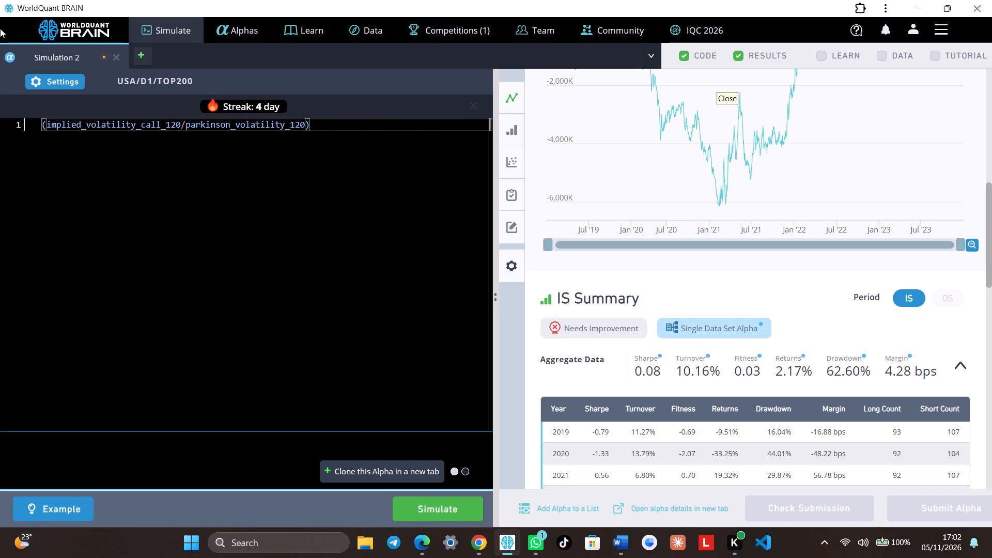
Set Simulation 2's decay to 2 and universe to TOP3000, apply the settings, and recheck them with Sector neutralization.
click(76, 80)
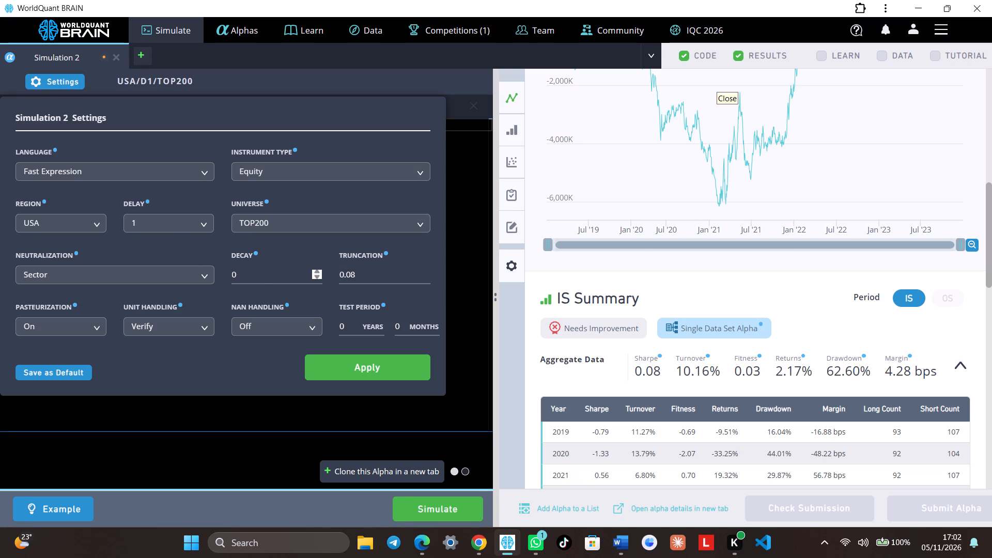
double_click(317, 271)
click(300, 222)
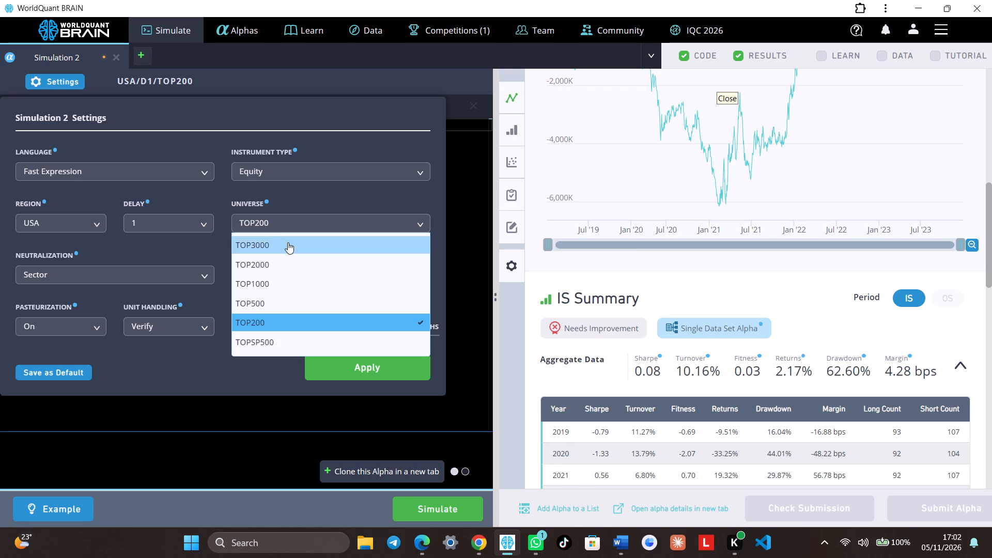
click(288, 243)
click(362, 363)
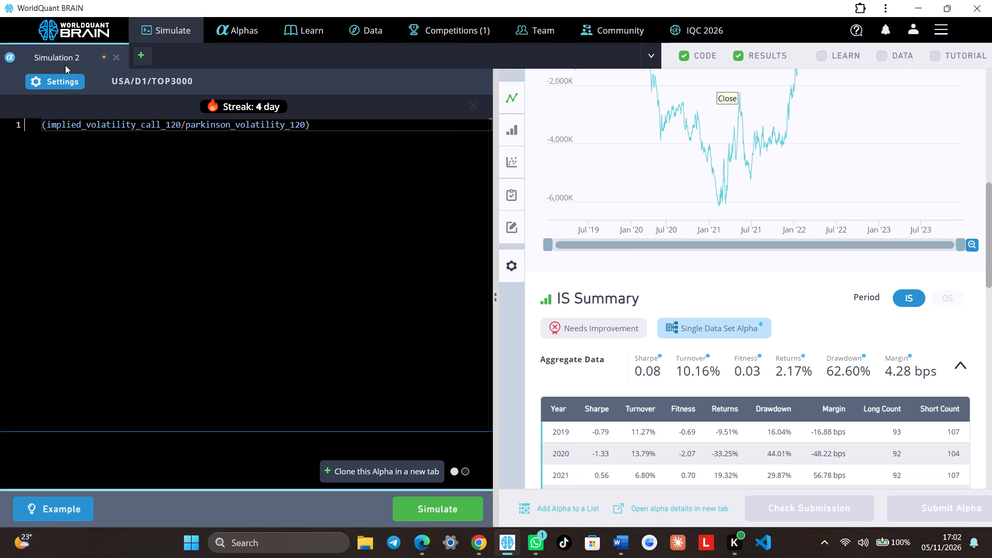
click(79, 78)
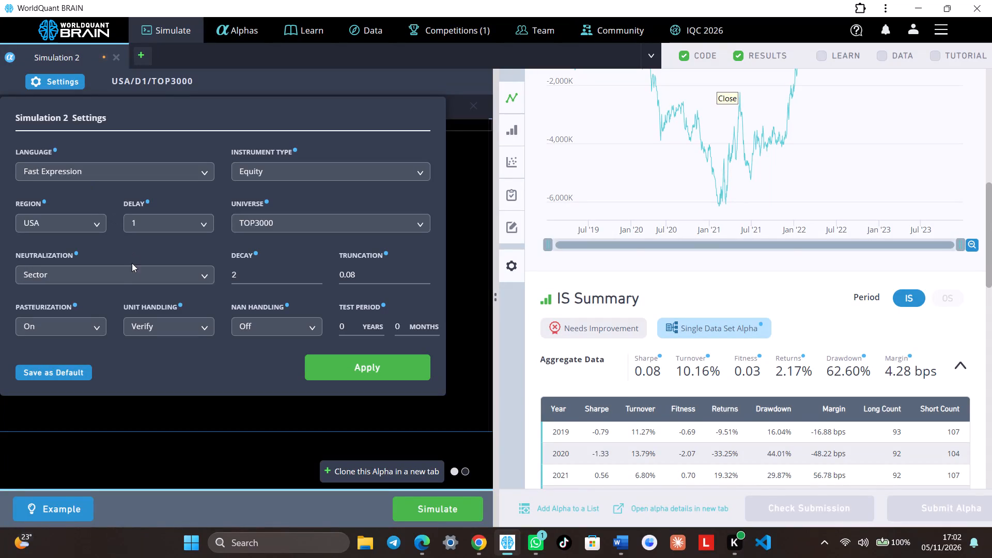
click(133, 271)
click(332, 368)
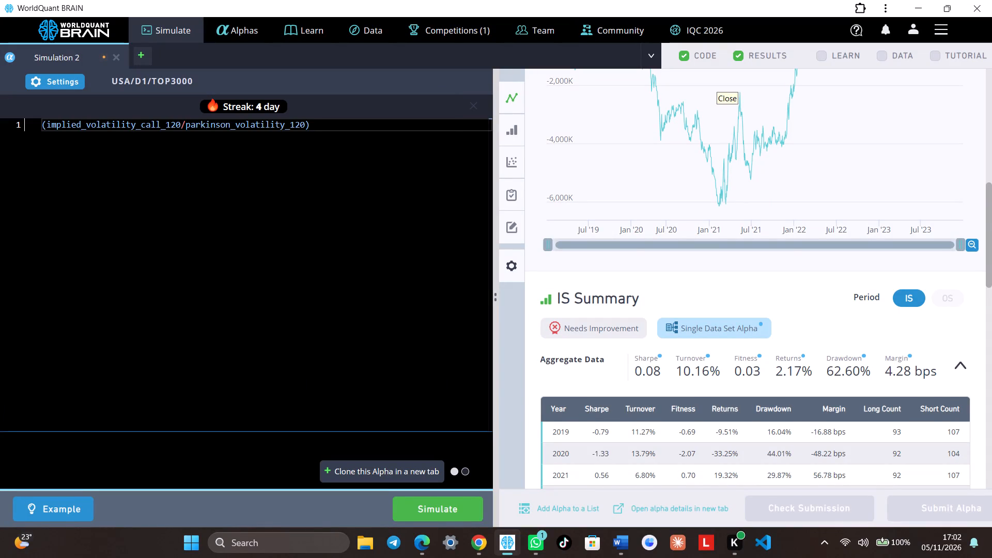
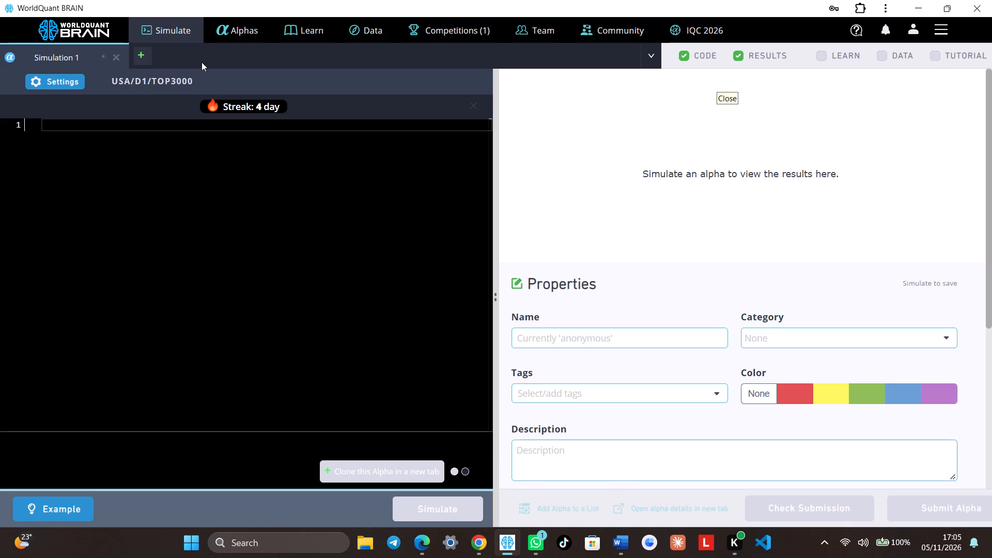
Open the unsubmitted alphas list and review the code, settings and PnL chart of alpha d5Wag98w.
drag(258, 27, 256, 40)
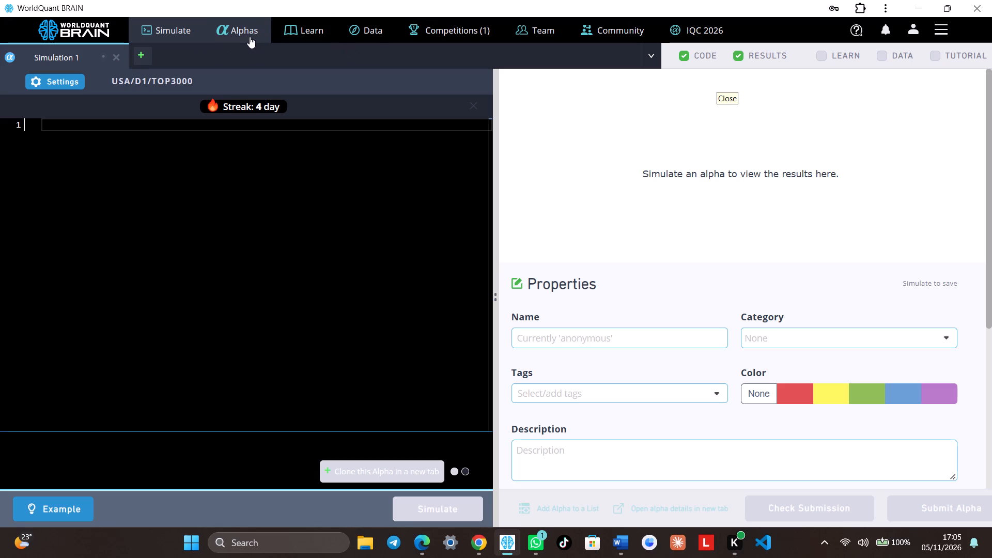
click(250, 34)
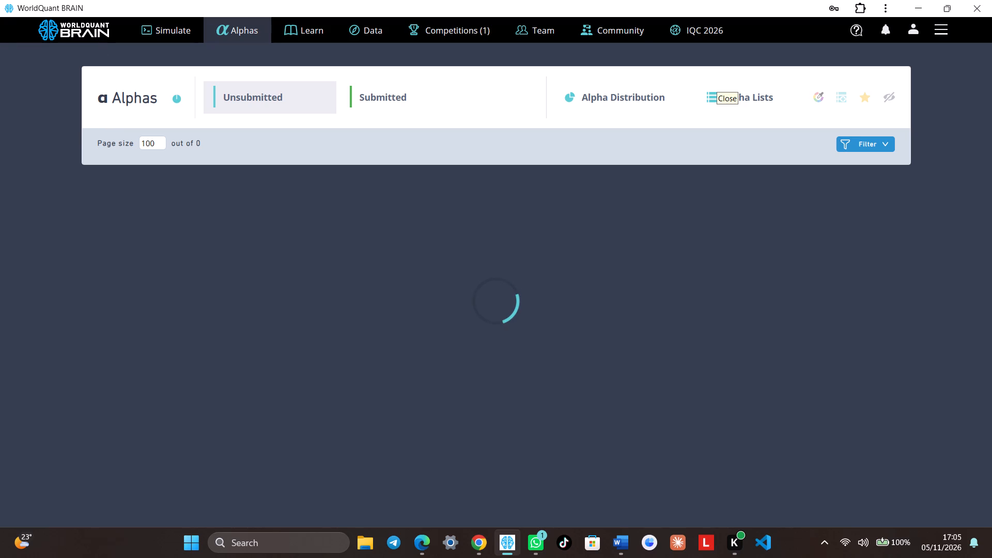
scroll(357, 349, down, 2)
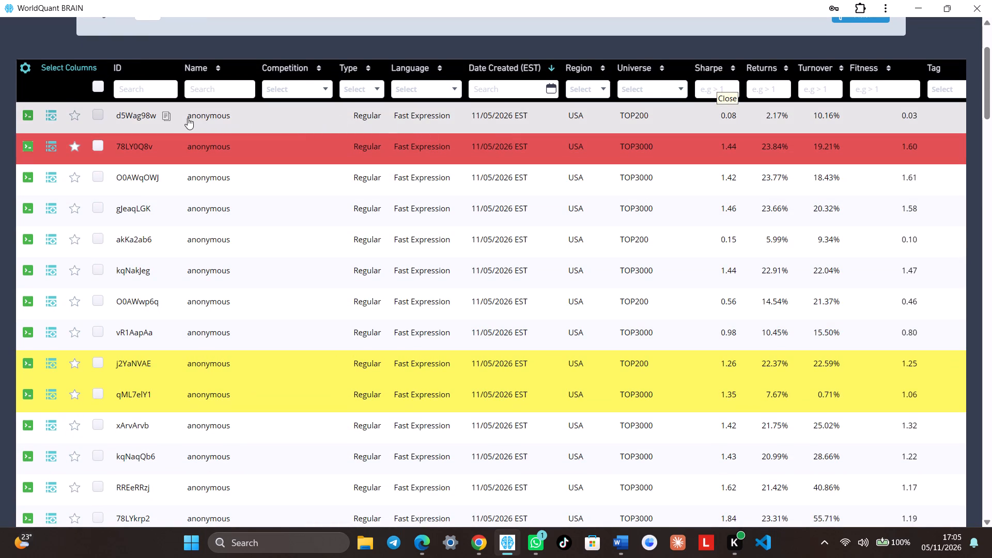
click(271, 117)
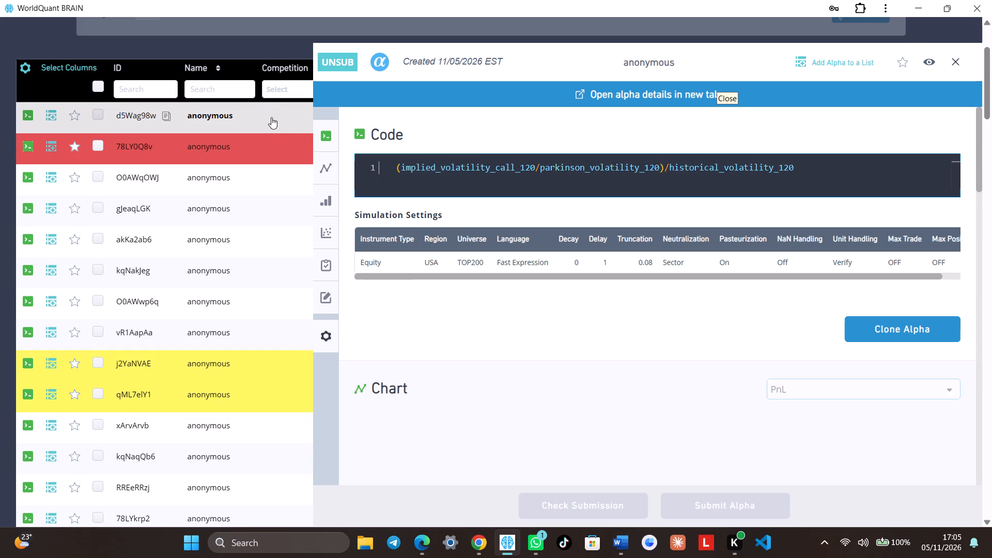
scroll(878, 282, down, 4)
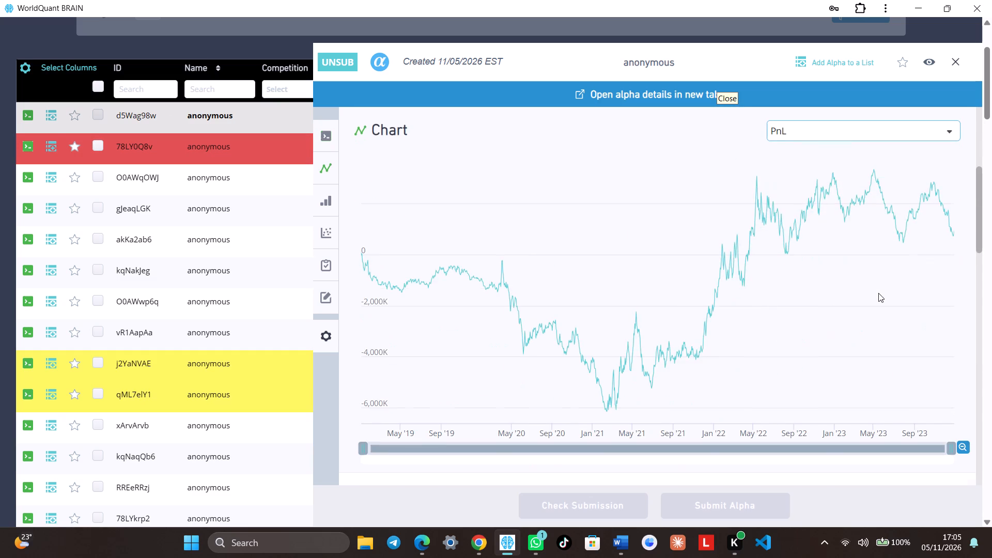
scroll(901, 274, up, 4)
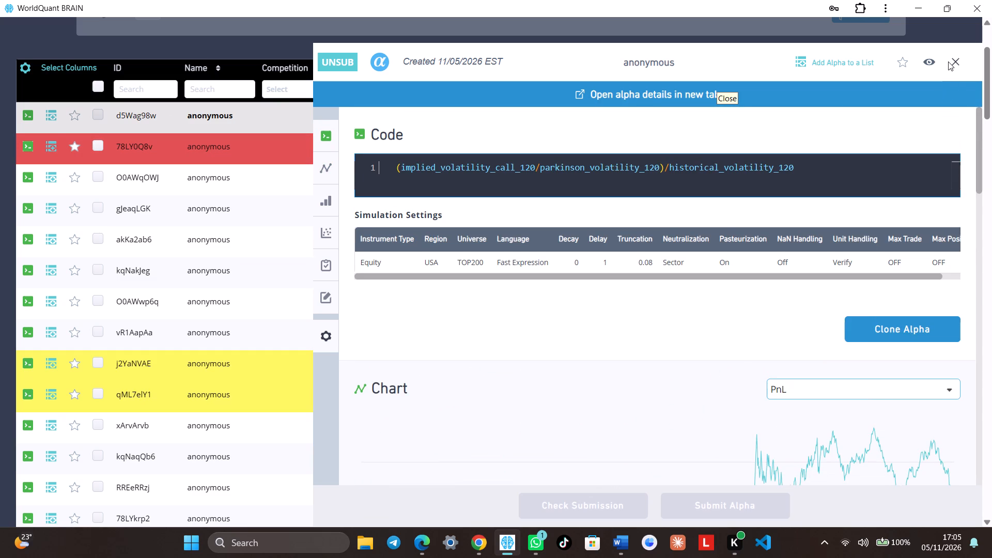
click(958, 60)
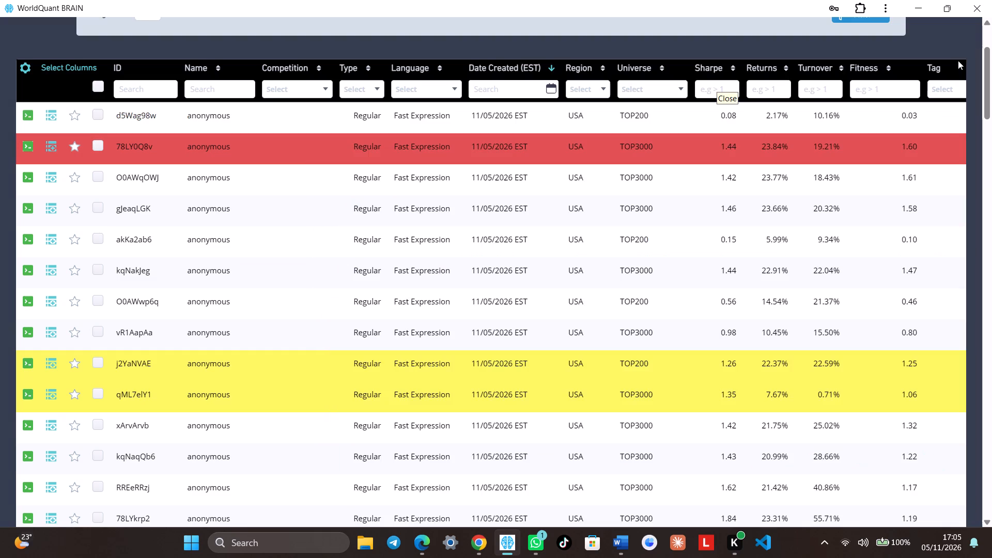
Clone alpha j2YaNVAE, the implied_volatility_call_120/parkinson_volatility_120 expression, into a new simulation.
click(502, 364)
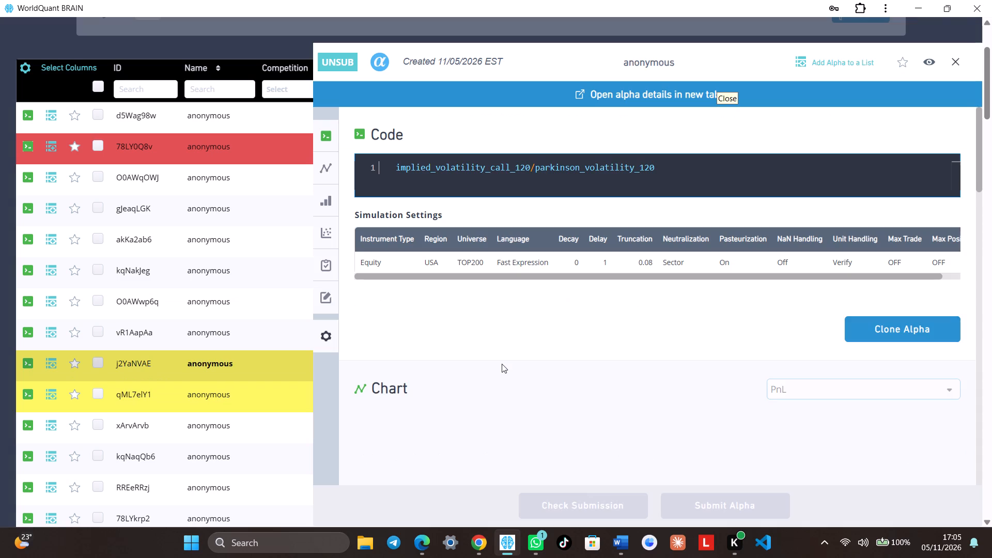
click(911, 331)
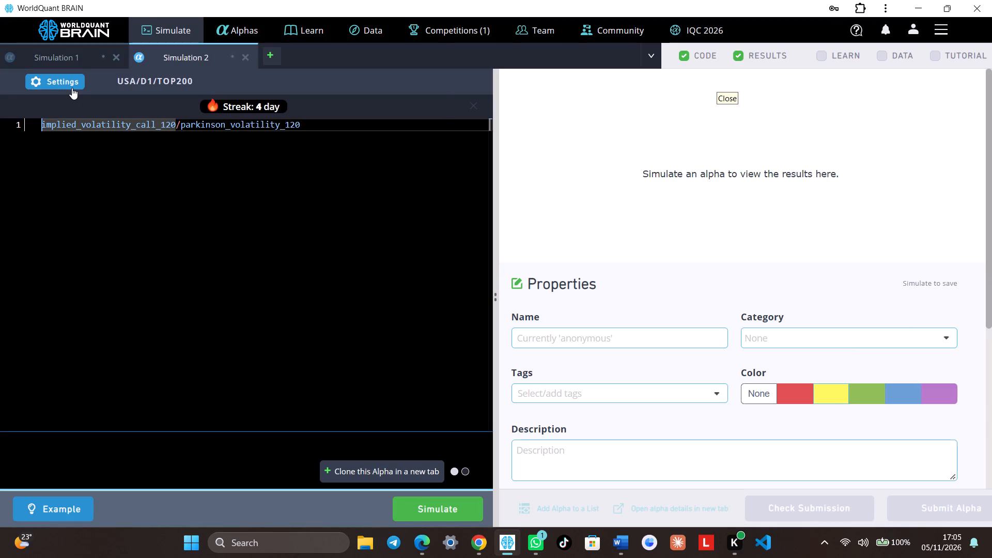
Set Simulation 2's decay to 4 and neutralization to Industry, and apply the settings.
click(72, 88)
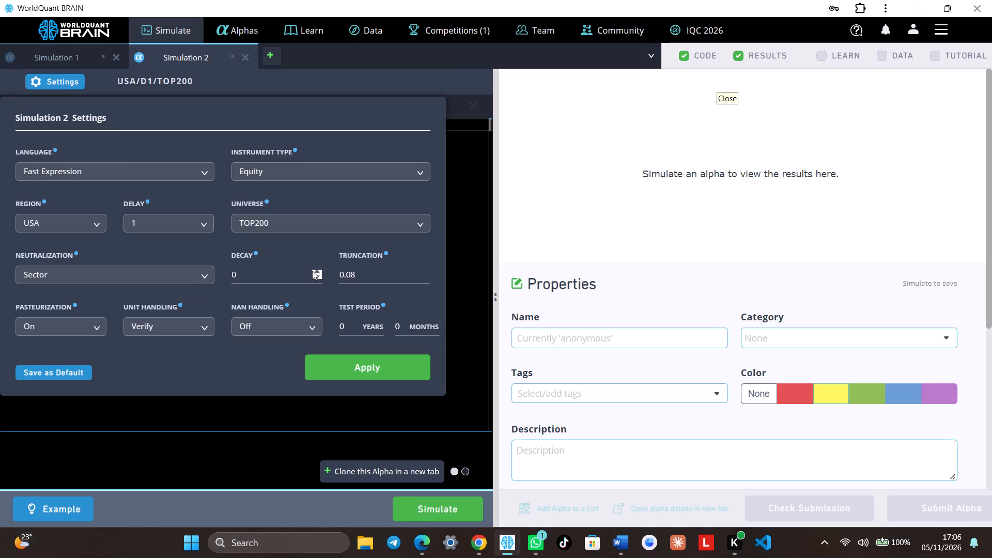
double_click(313, 271)
double_click(313, 271)
click(203, 275)
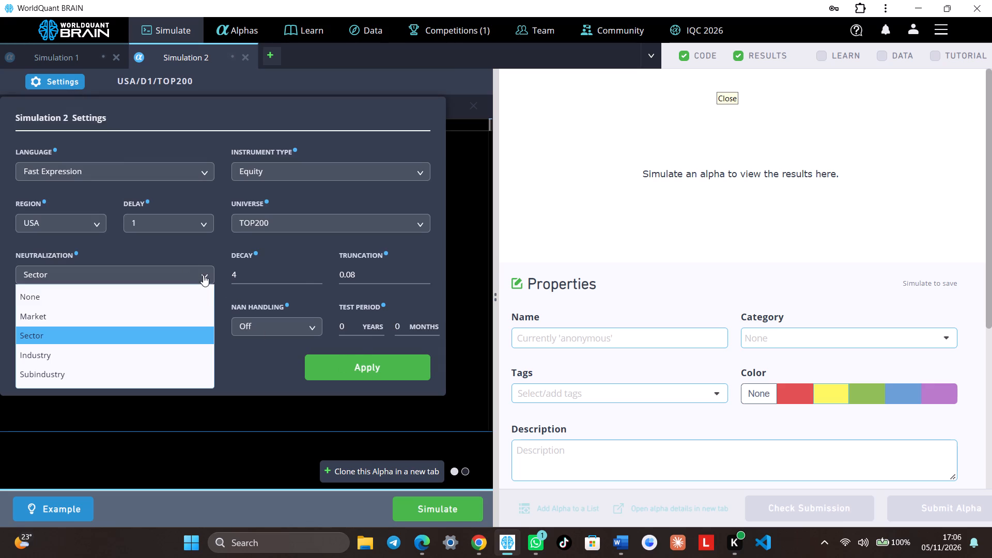
click(171, 346)
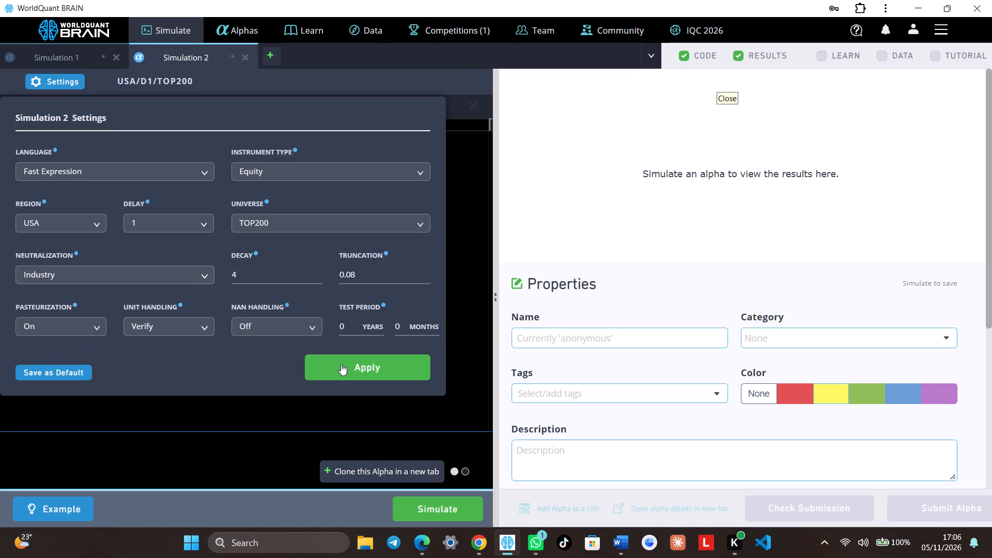
click(346, 363)
Simulate the cloned volatility-ratio alpha and close the empty Simulation 1.
click(435, 507)
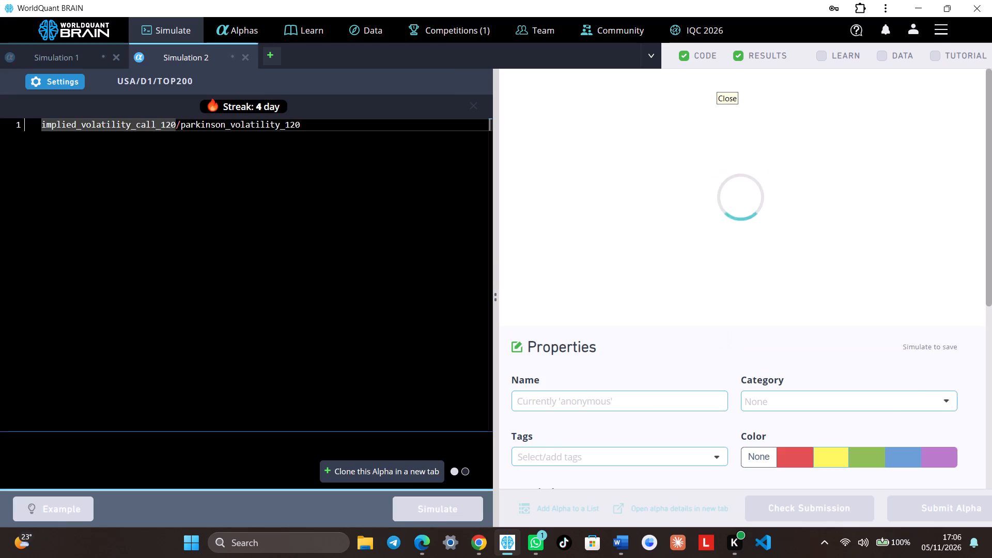
click(117, 56)
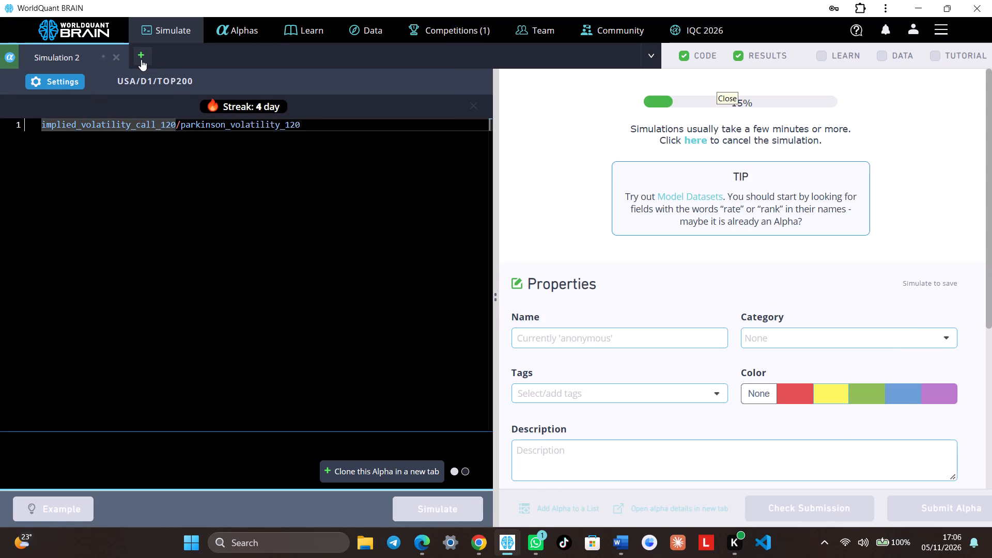
Clone alpha qML7elY1, the ts_regression expression on fnd6_newqv1300_ivltq, from the unsubmitted alphas list.
click(248, 33)
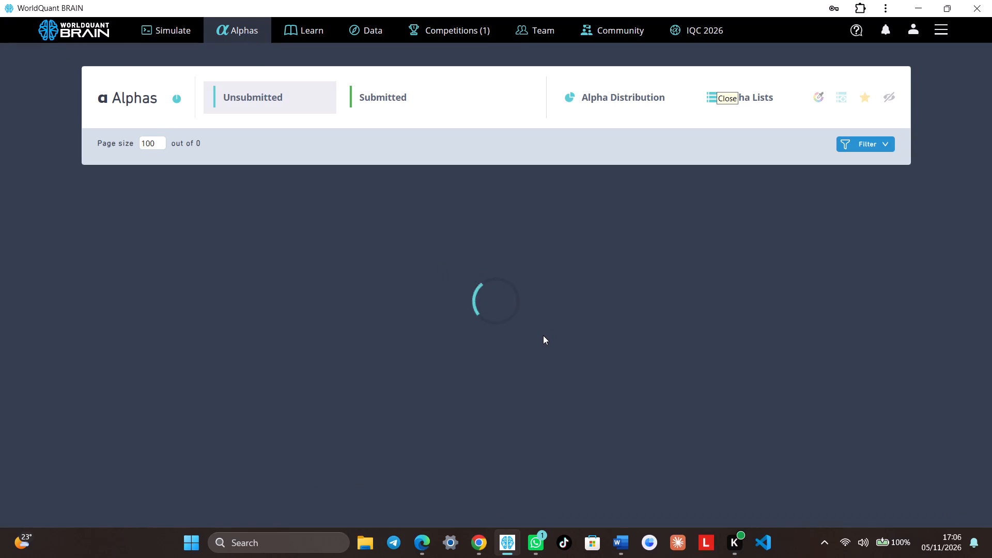
scroll(556, 348, down, 1)
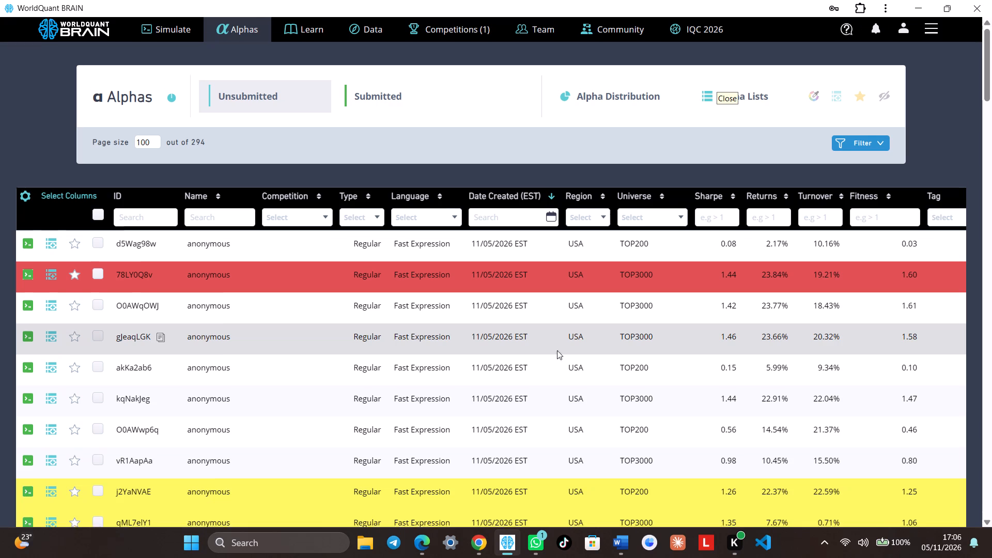
scroll(557, 350, down, 2)
click(402, 341)
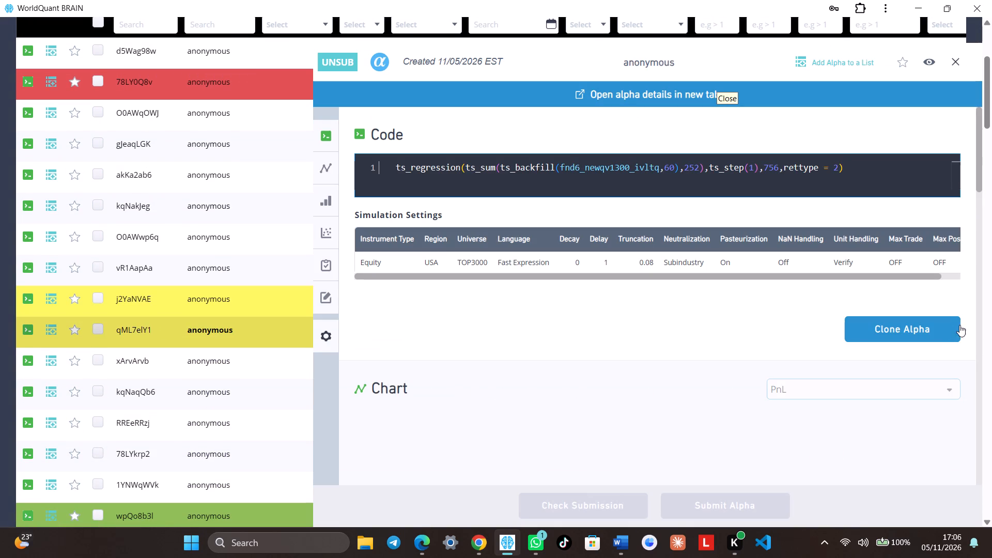
click(947, 329)
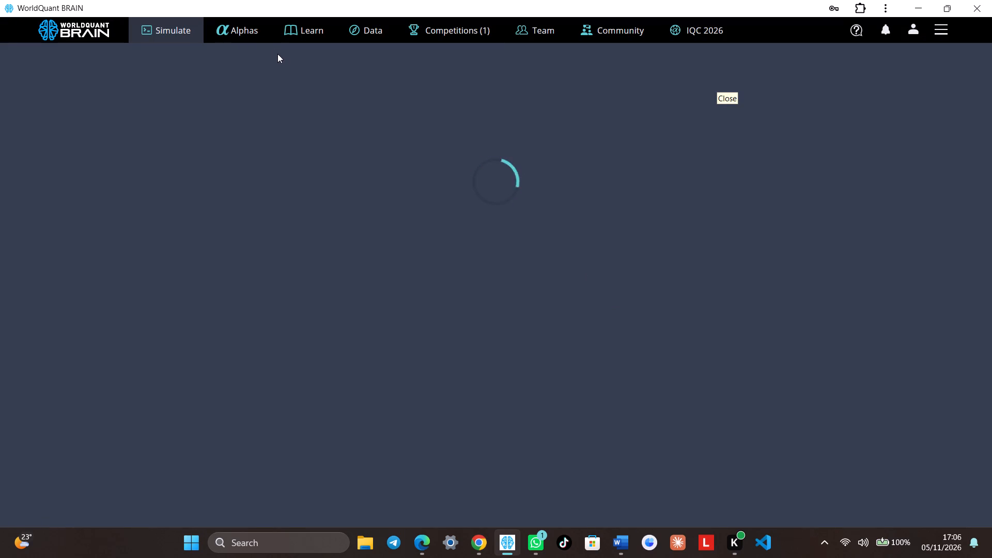
Return to the unsubmitted alphas list and set the color of alpha qML7elY1 to None.
click(257, 37)
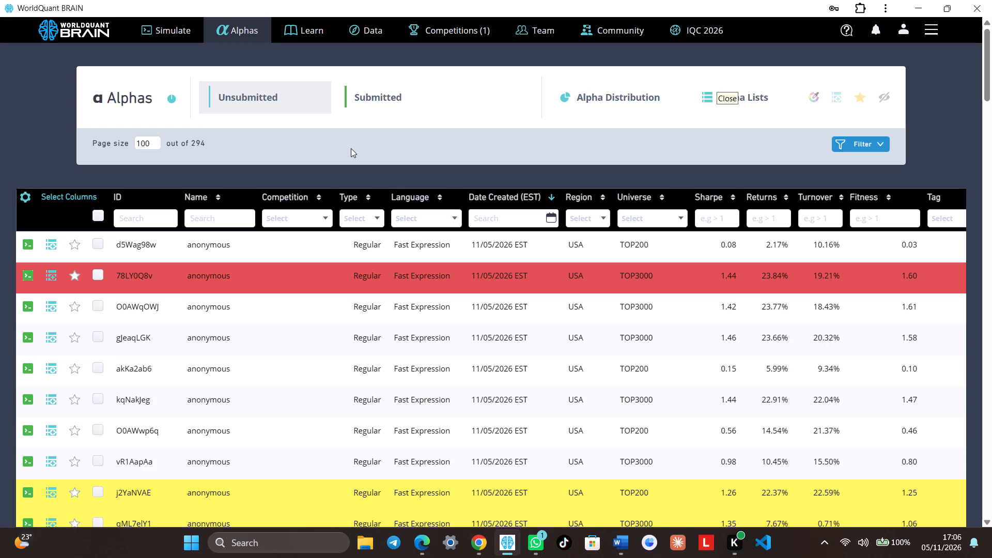
scroll(505, 327, down, 4)
click(441, 275)
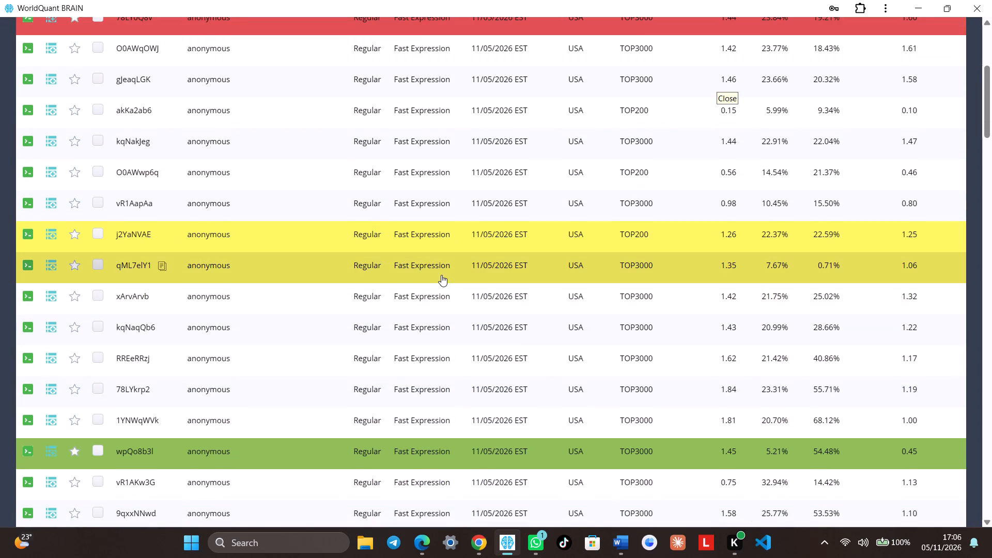
scroll(777, 345, down, 5)
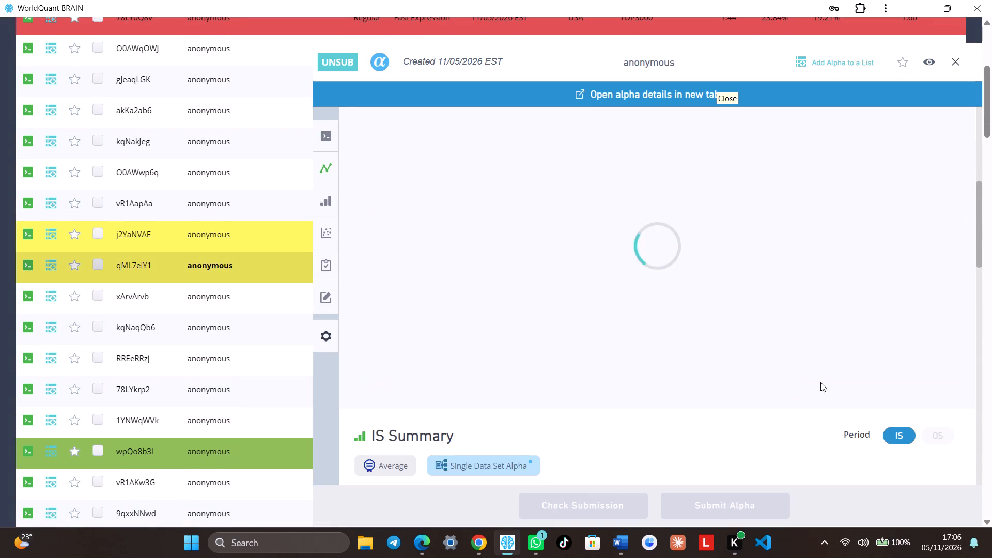
scroll(851, 421, down, 8)
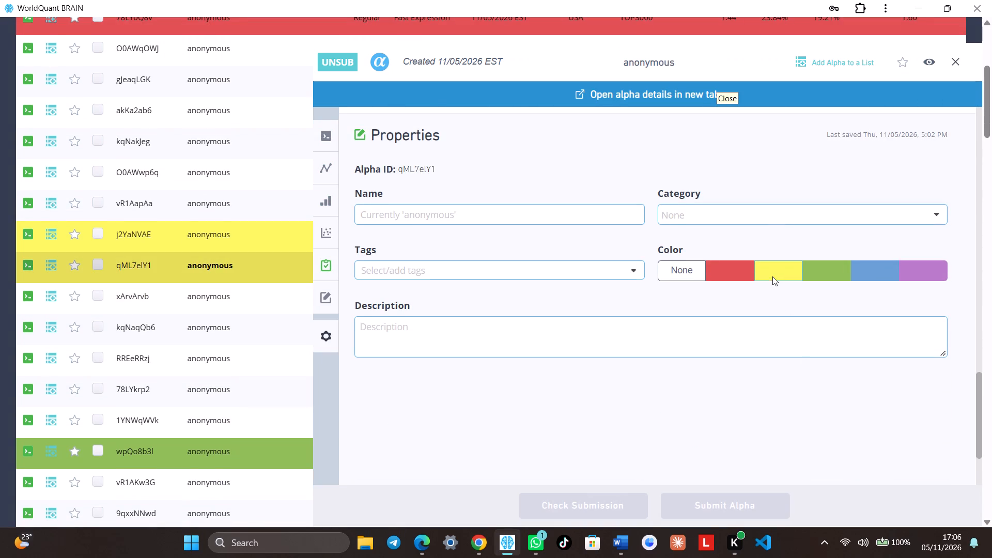
click(694, 268)
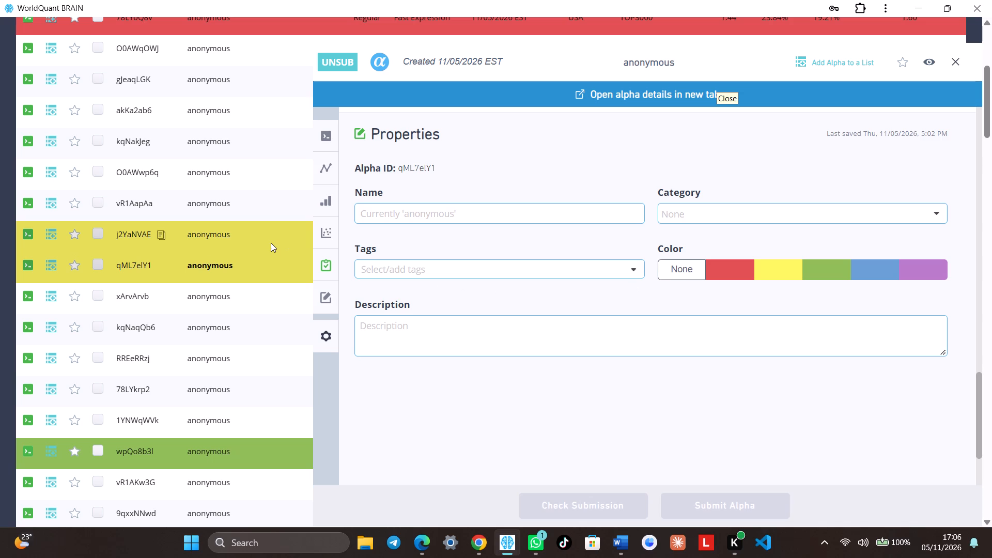
Set the color of alpha j2YaNVAE to None and close its details.
click(276, 233)
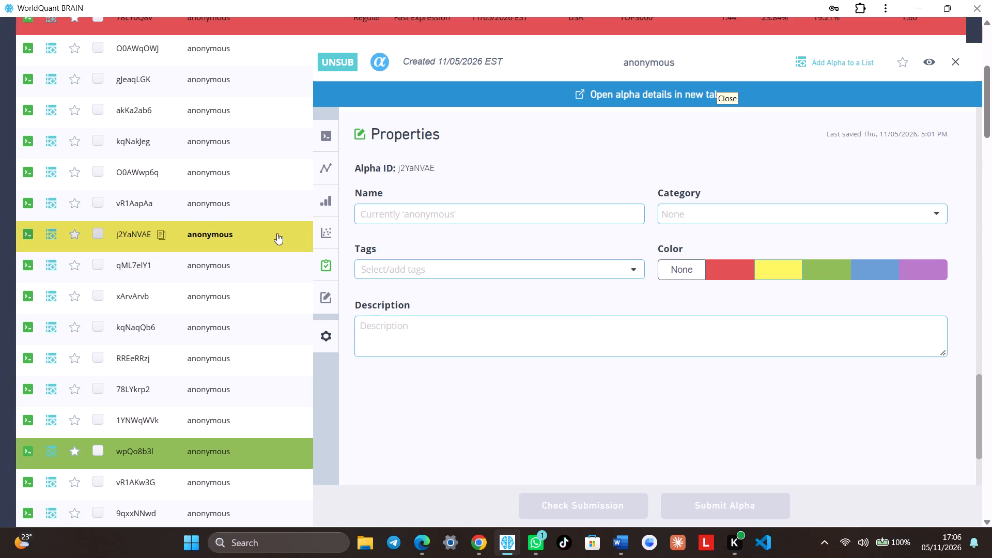
click(277, 233)
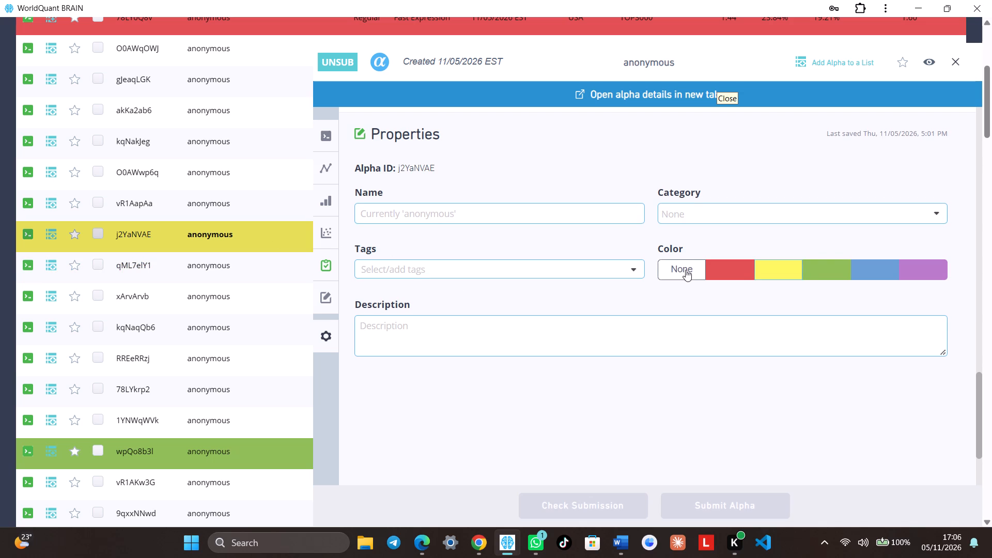
click(693, 266)
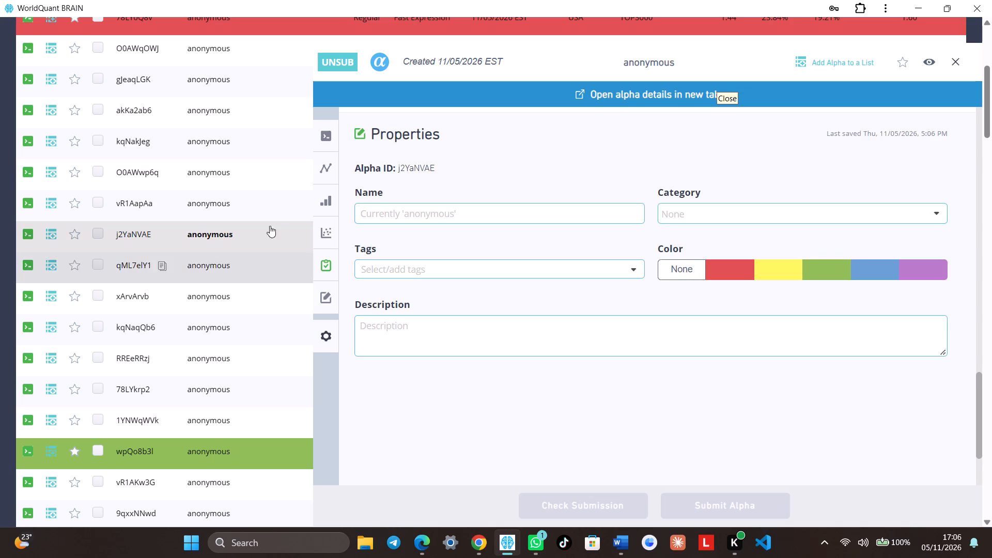
click(952, 58)
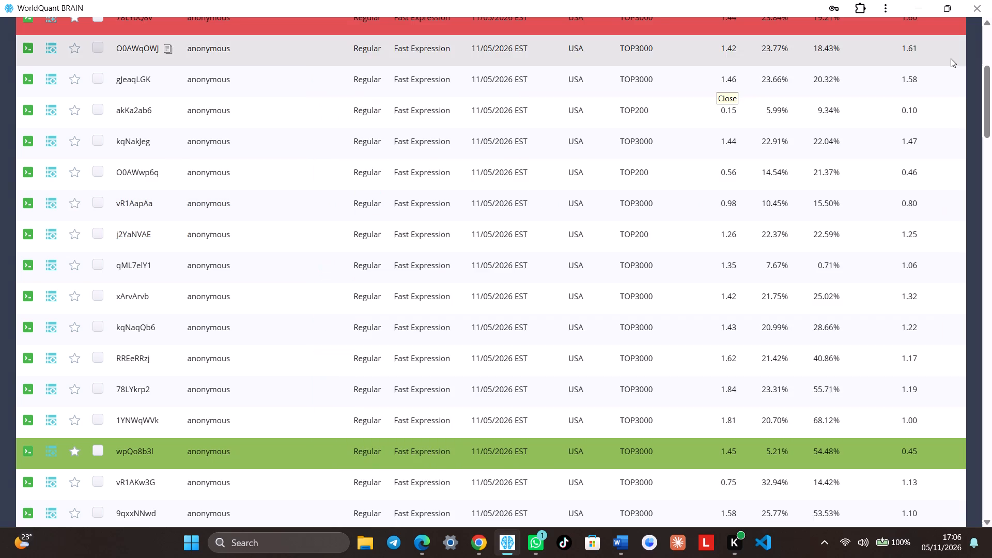
Examine the code, PnL chart and in-sample summary of the yellow-marked alpha vR11WZqz.
scroll(849, 174, down, 5)
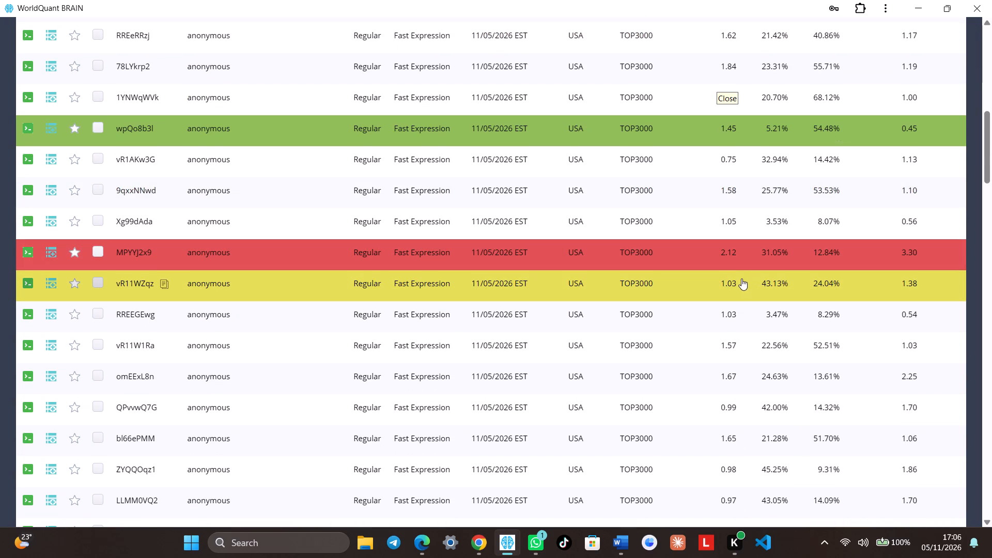
click(693, 282)
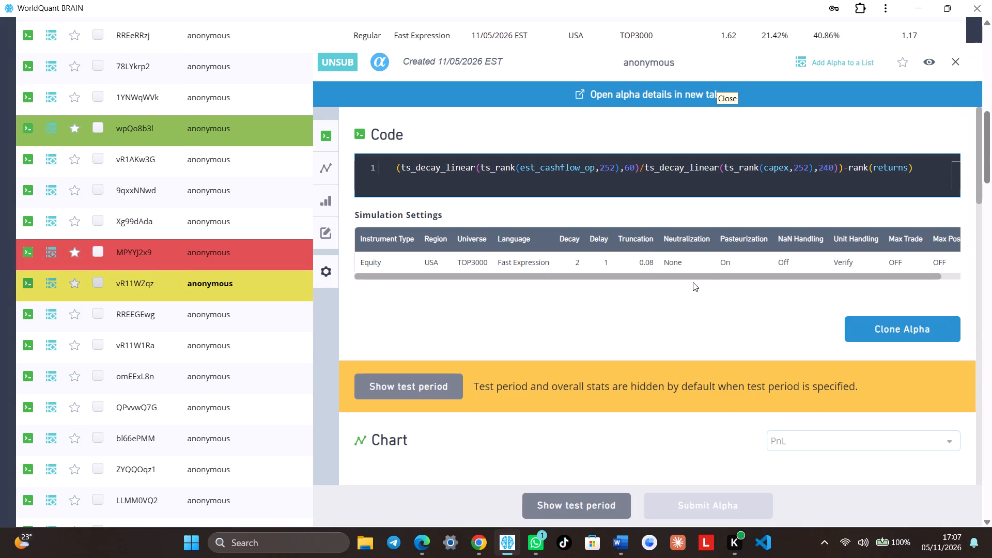
scroll(857, 281, down, 6)
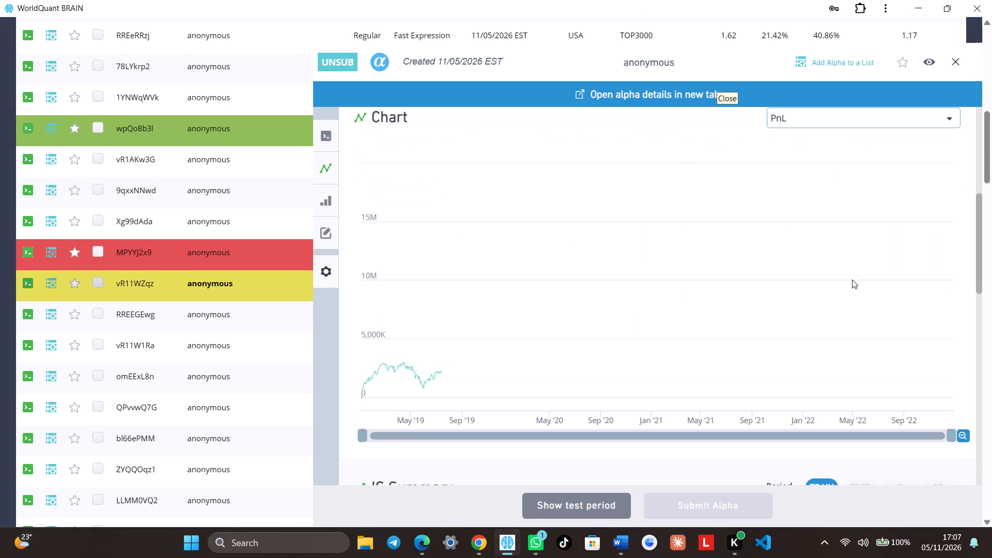
scroll(852, 280, down, 3)
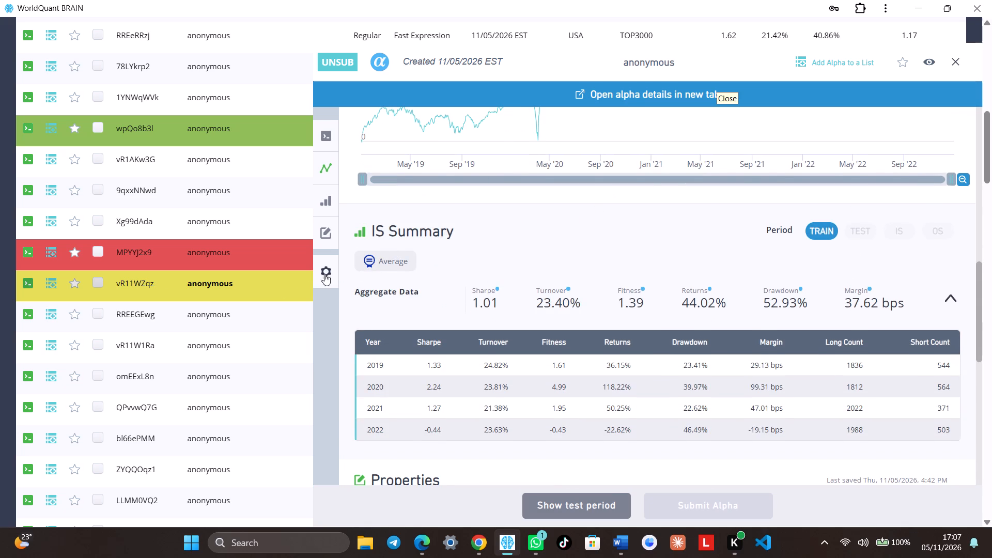
click(255, 291)
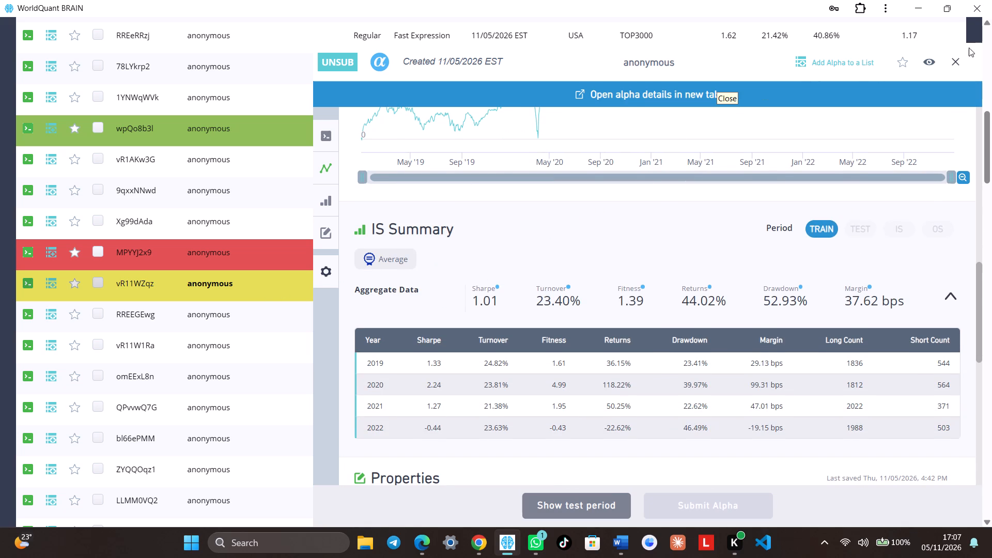
click(986, 58)
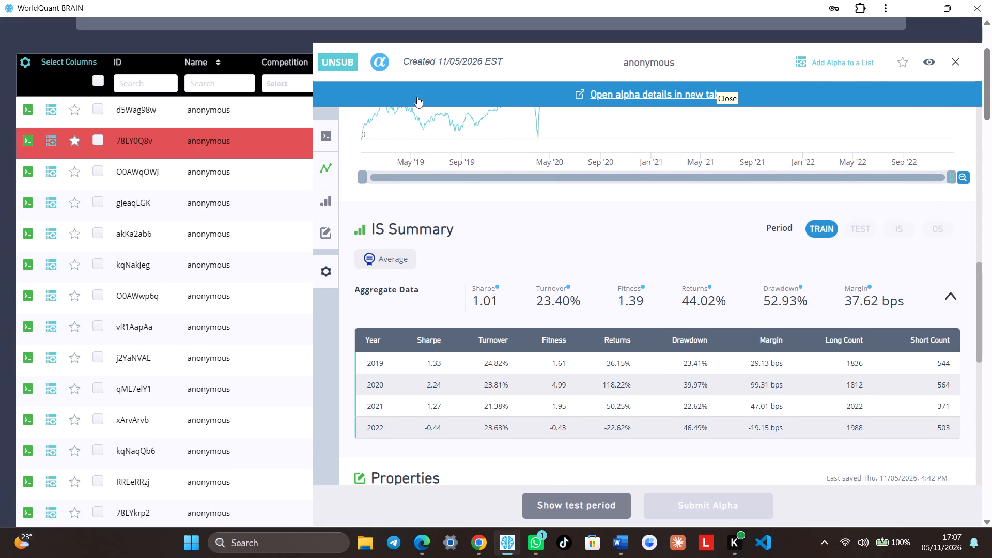
click(219, 34)
scroll(475, 99, up, 4)
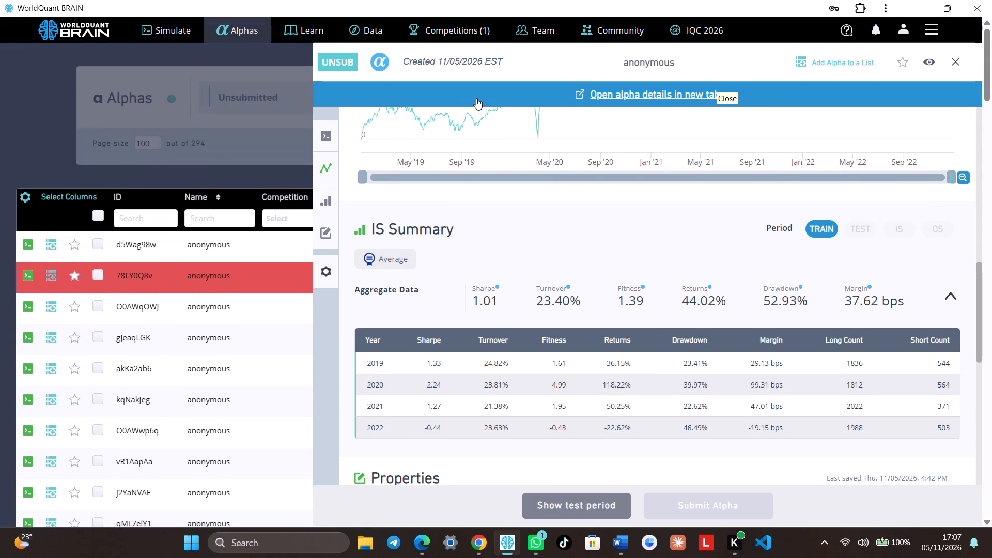
Leave the open alpha's details, raise the decay of the ts_regression alpha in Simulation 3, and run its simulation.
click(952, 58)
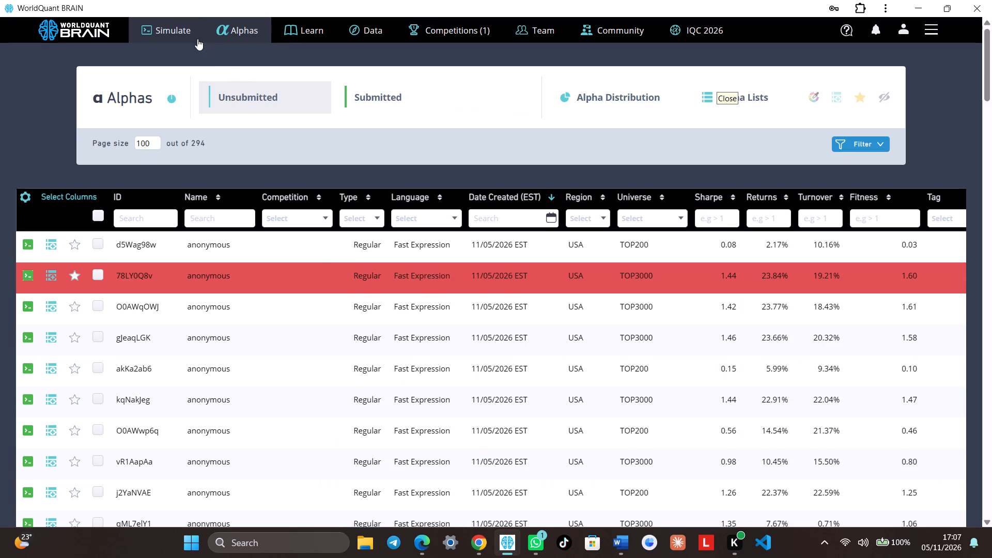
click(185, 30)
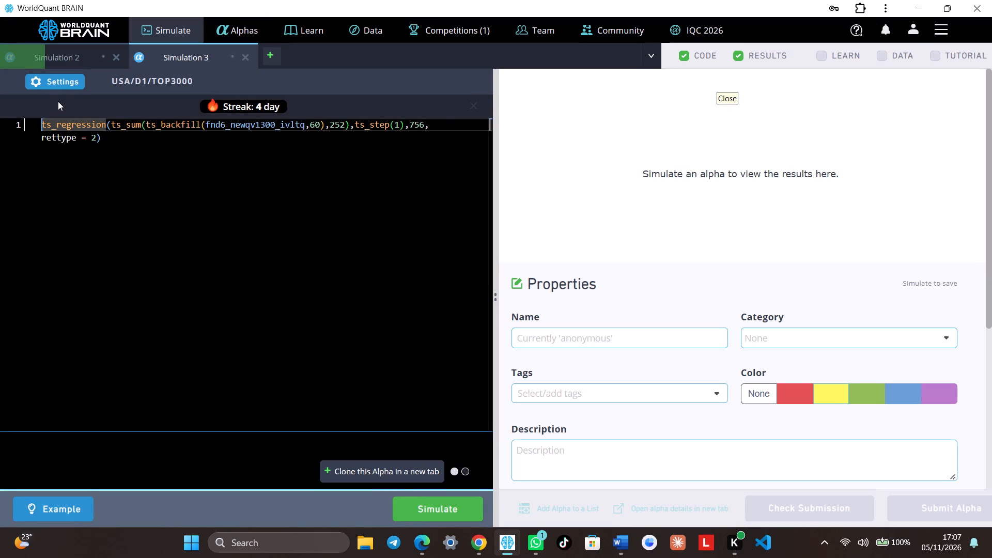
click(60, 87)
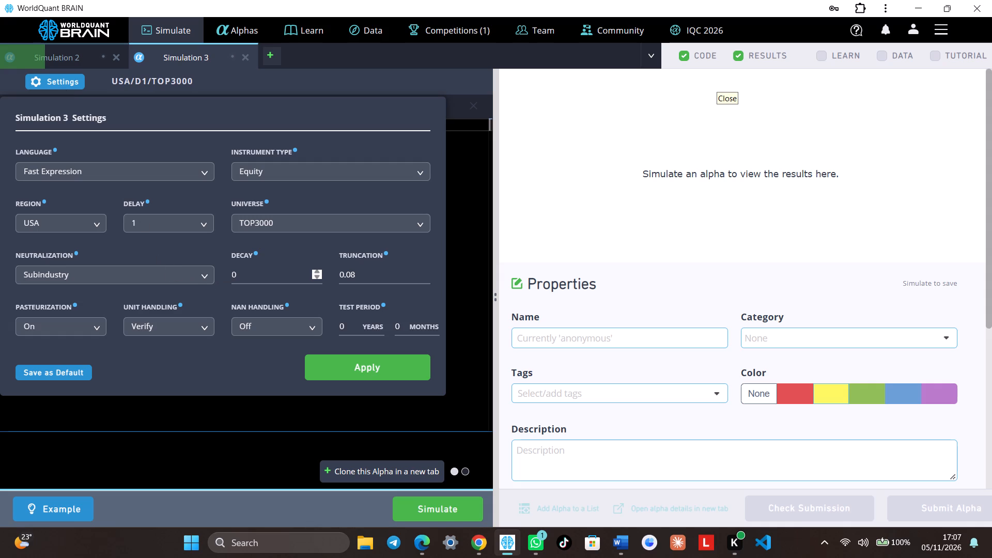
click(318, 272)
click(318, 272)
double_click(318, 272)
click(337, 361)
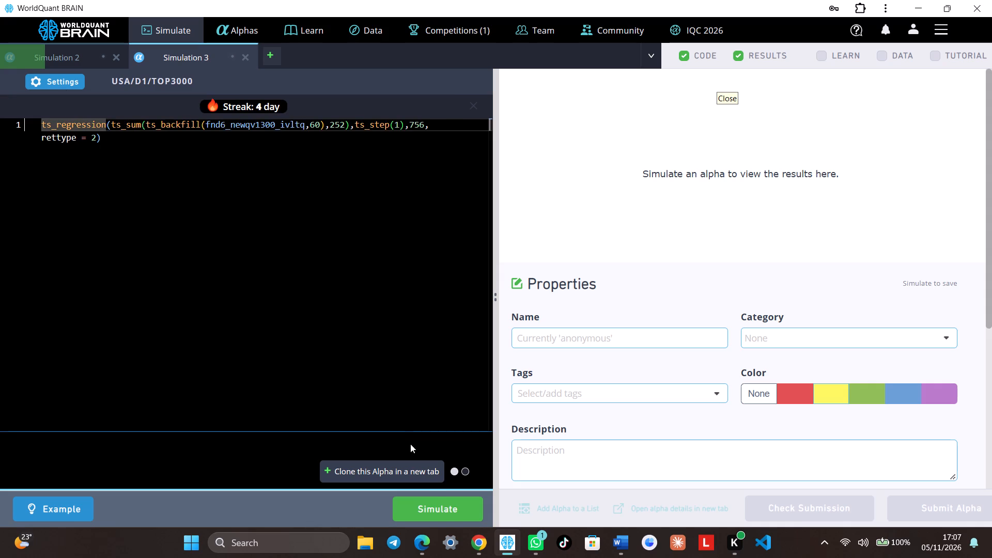
click(435, 503)
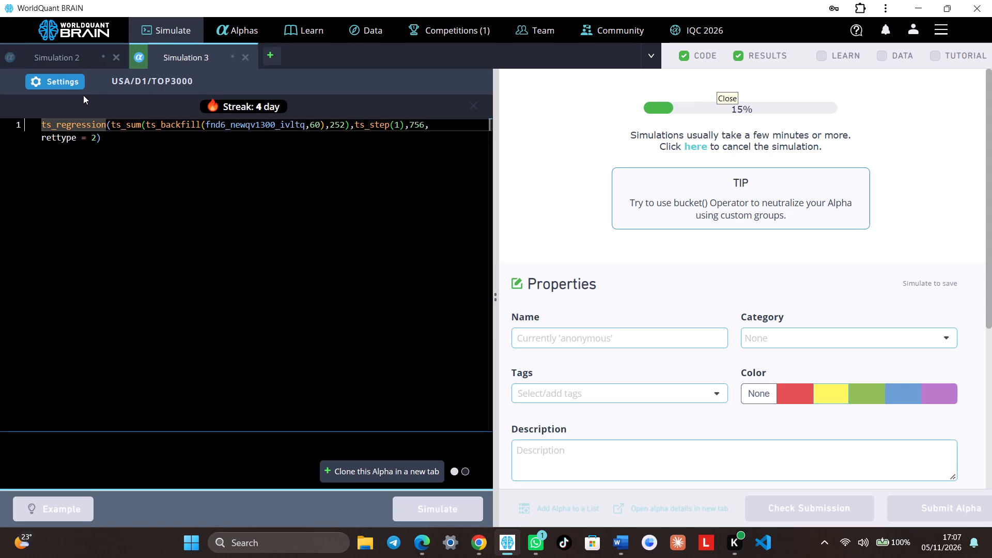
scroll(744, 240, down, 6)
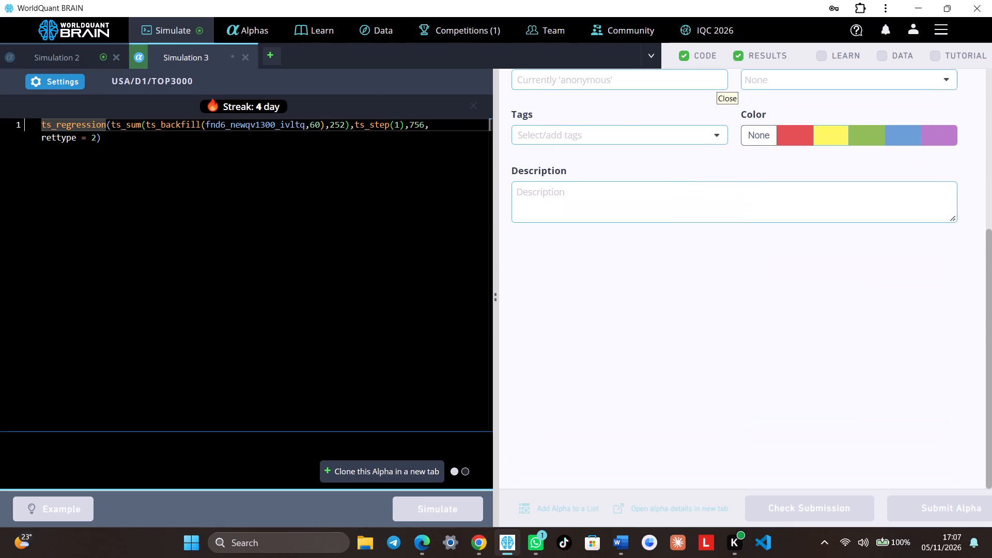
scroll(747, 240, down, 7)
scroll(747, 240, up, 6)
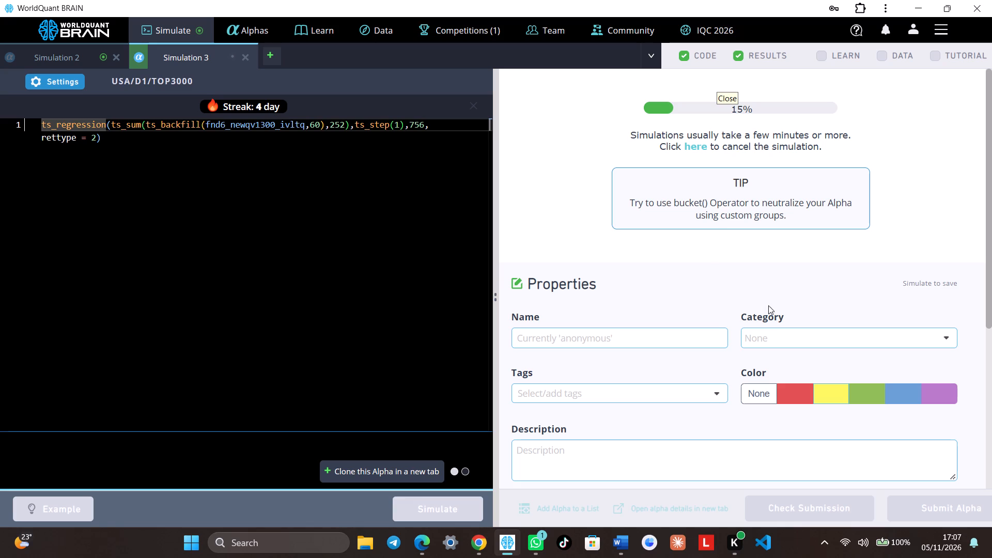
Examine the PnL chart, IS Summary and failed IS test of the implied_volatility_call_120/parkinson_volatility_120 alpha in Simulation 2.
click(85, 58)
scroll(759, 395, down, 5)
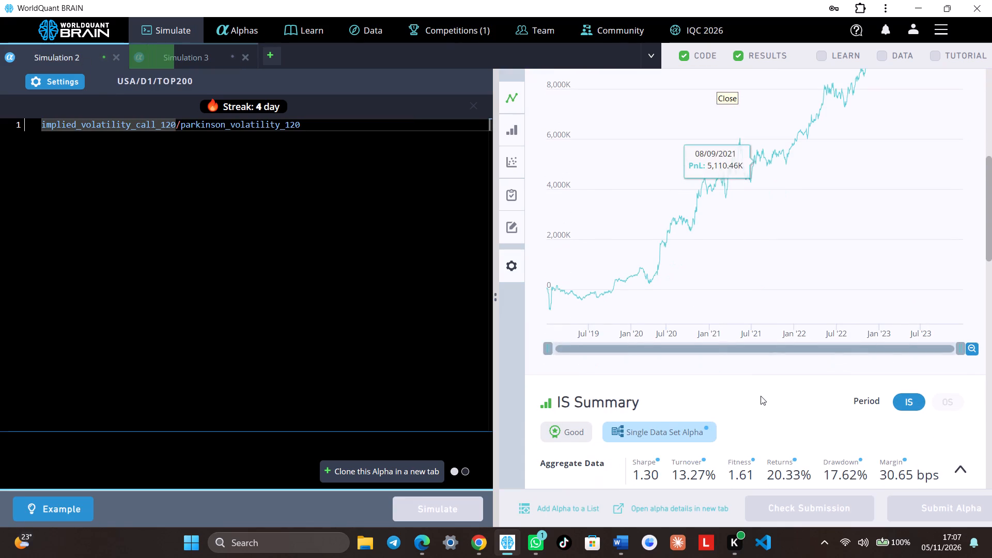
scroll(894, 416, down, 3)
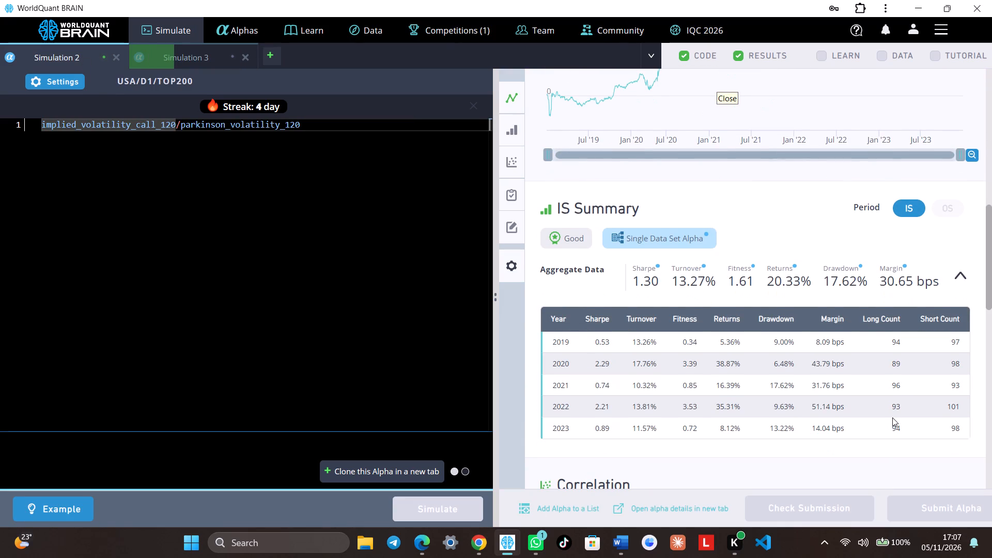
scroll(892, 417, down, 6)
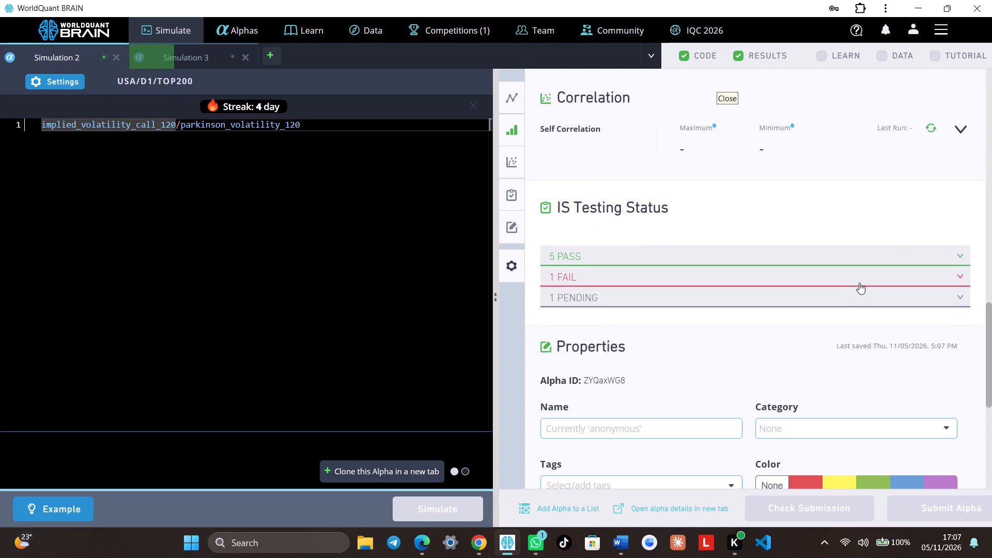
click(859, 281)
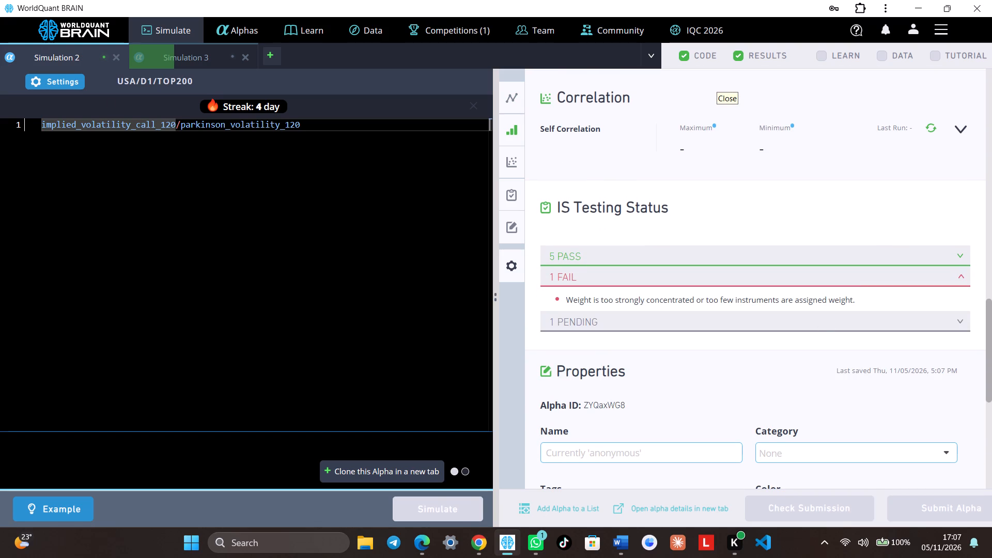
Set the decay of Simulation 2 to 15 and rerun the implied_volatility_call_120/parkinson_volatility_120 simulation.
click(65, 75)
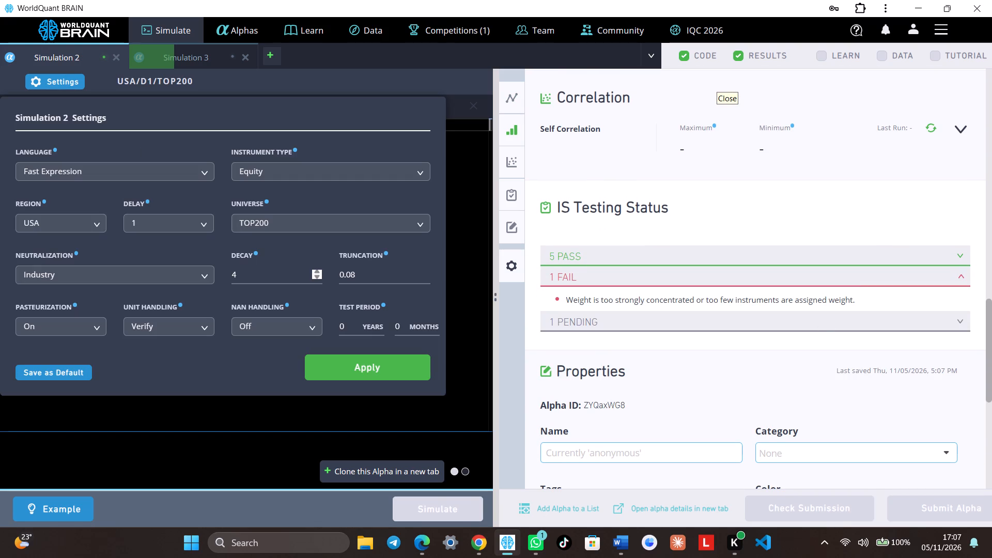
triple_click(313, 270)
triple_click(313, 270)
triple_click(313, 270)
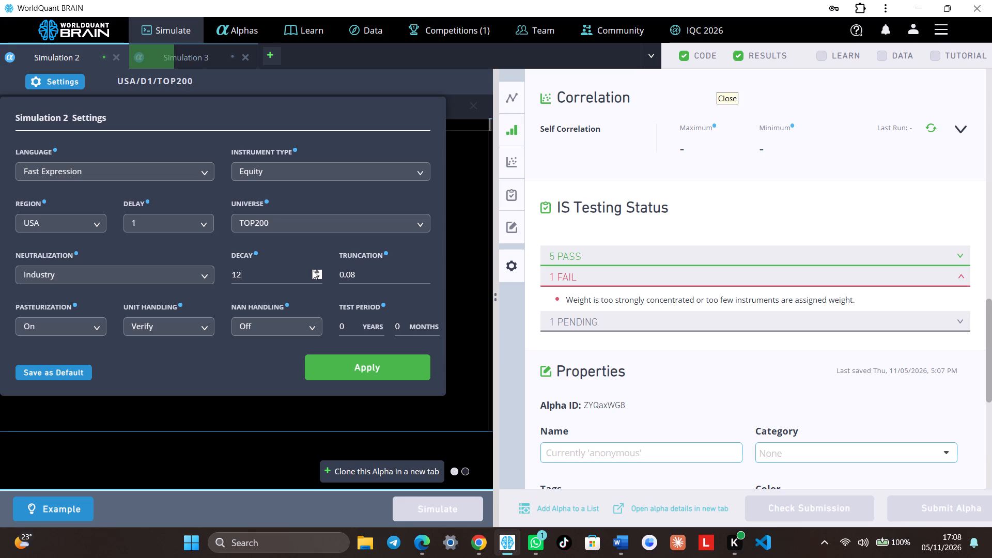
click(313, 270)
click(312, 270)
click(352, 365)
click(432, 502)
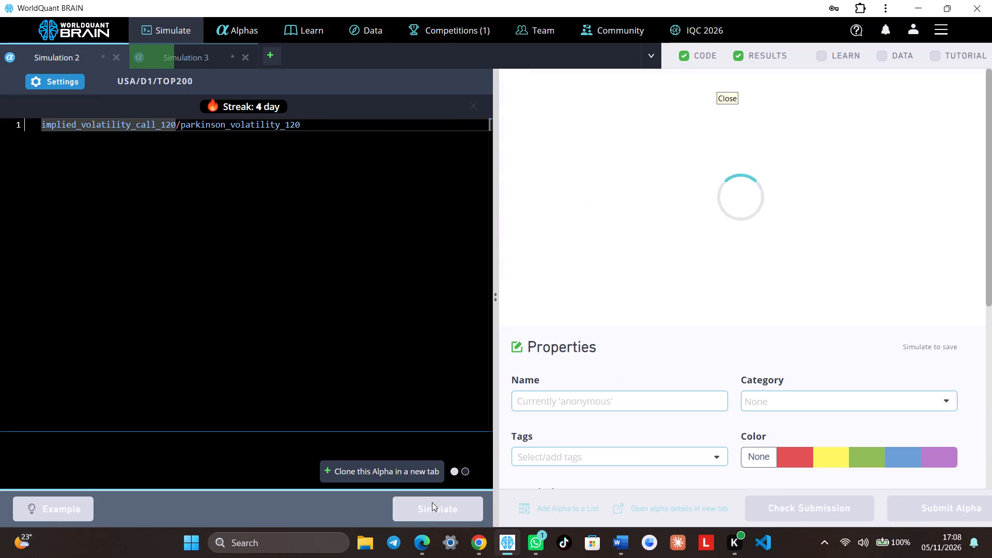
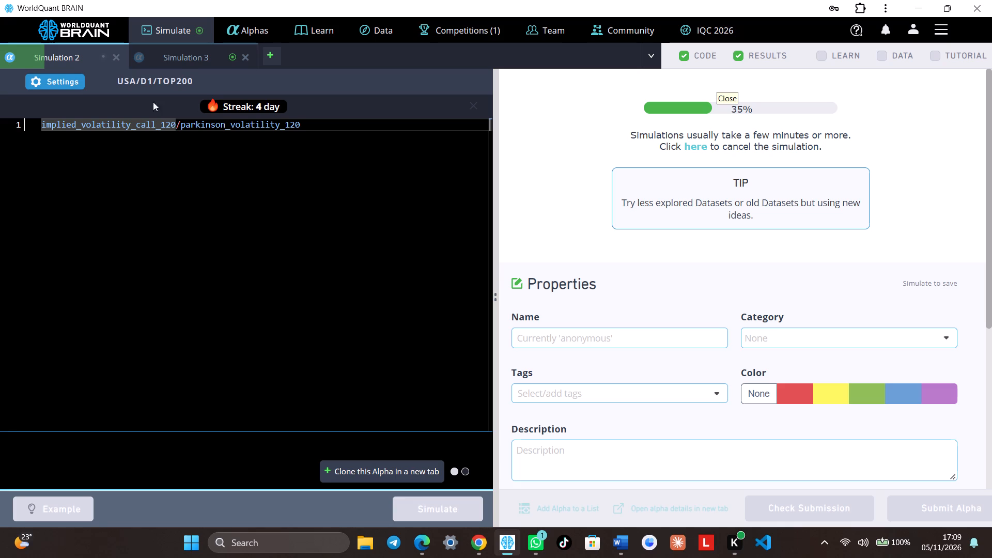
Examine the PnL chart, IS Summary and failed IS test of the ts_regression alpha in Simulation 3.
click(184, 60)
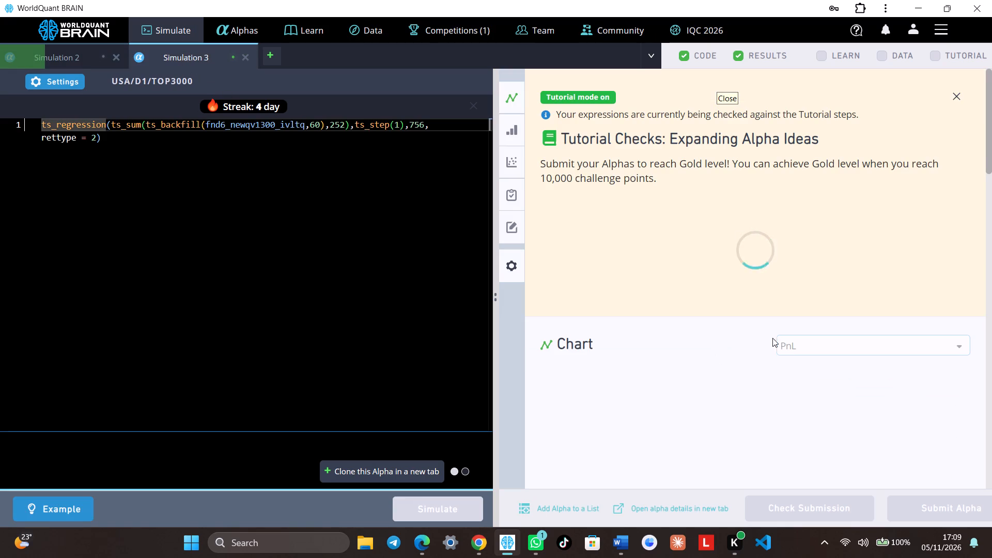
scroll(781, 343, down, 6)
scroll(858, 377, down, 2)
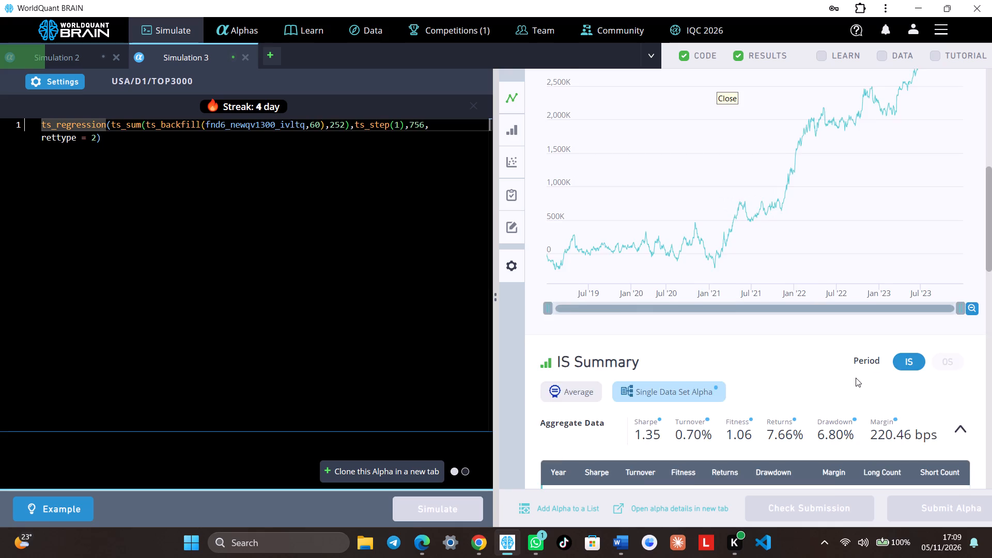
scroll(743, 369, down, 5)
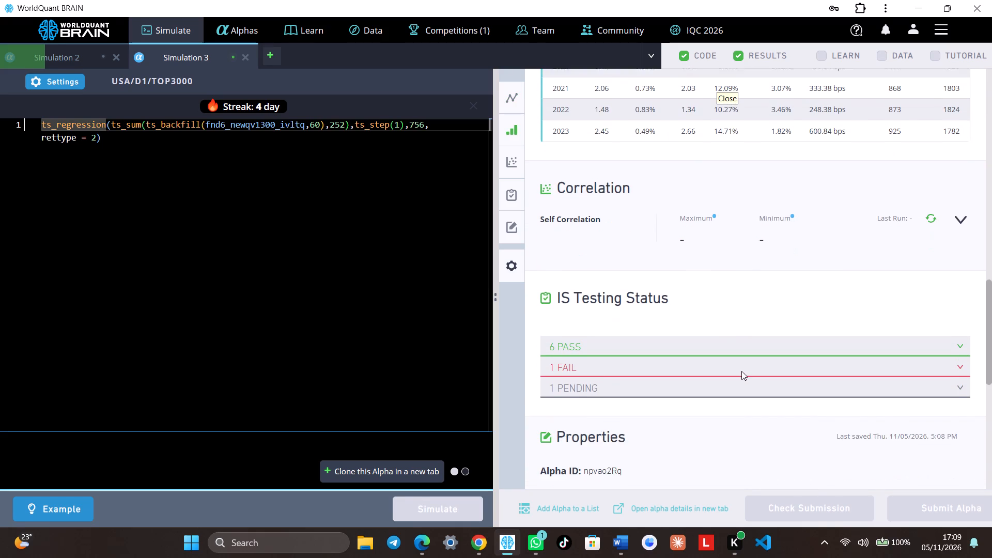
click(743, 365)
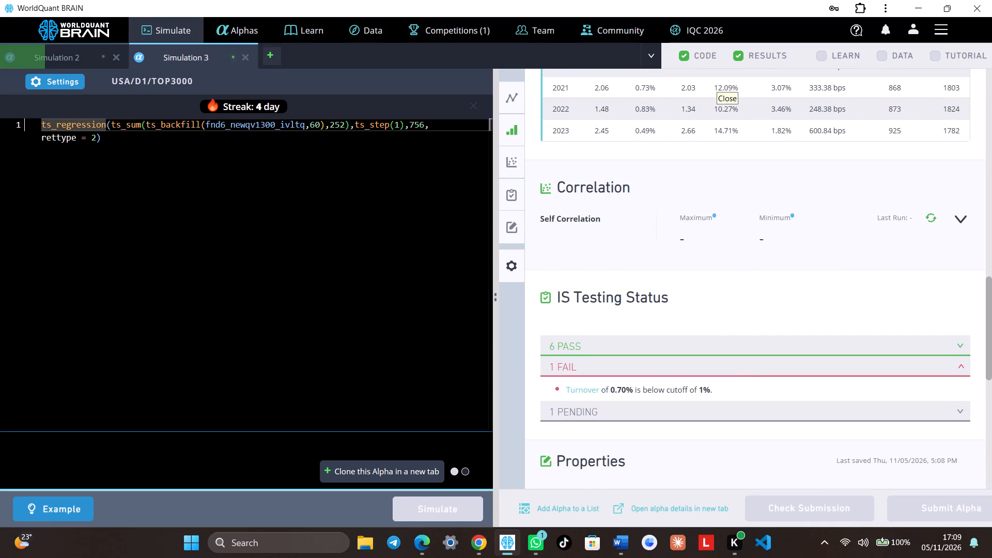
scroll(418, 330, up, 6)
Change the neutralization of Simulation 3 to Industry and rerun the ts_regression simulation.
click(60, 85)
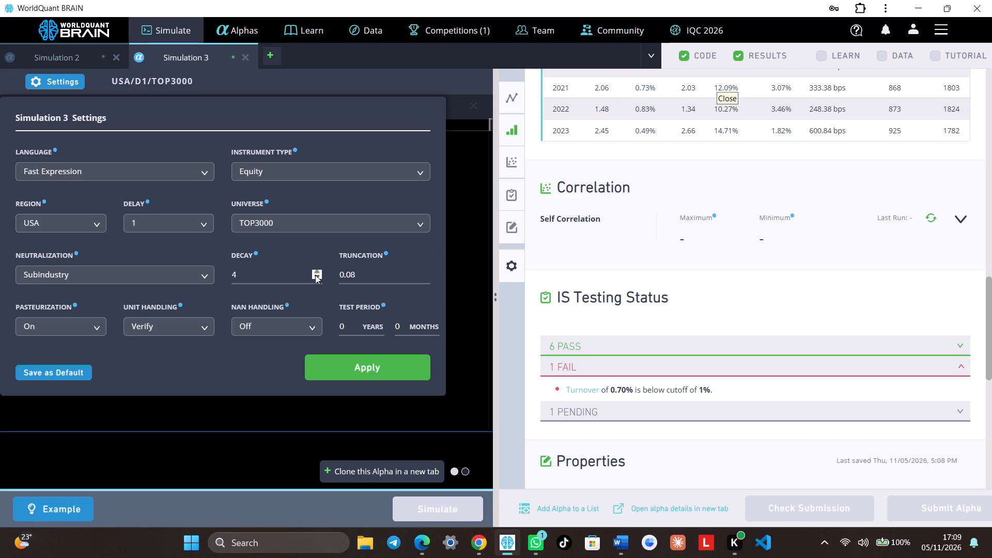
scroll(321, 279, up, 3)
scroll(983, 290, up, 3)
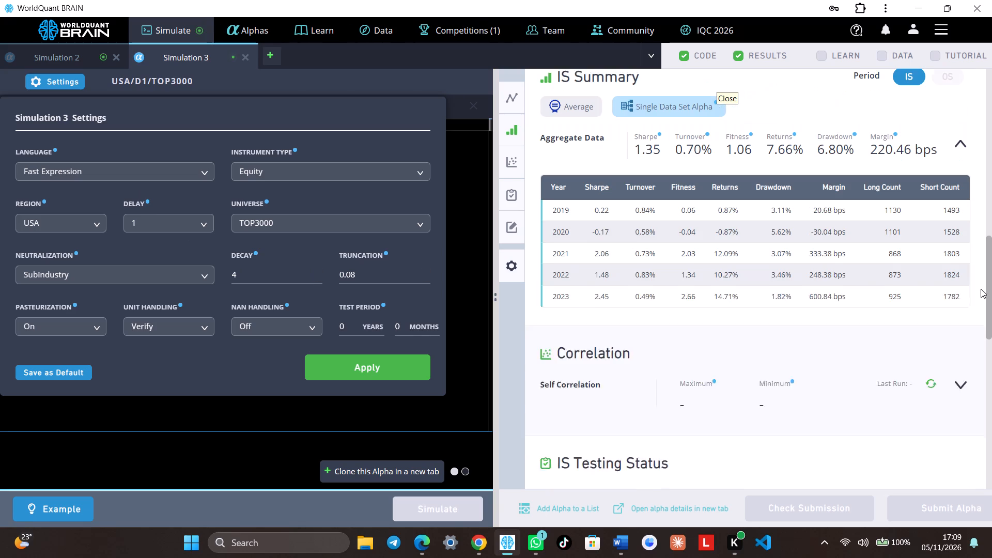
click(191, 282)
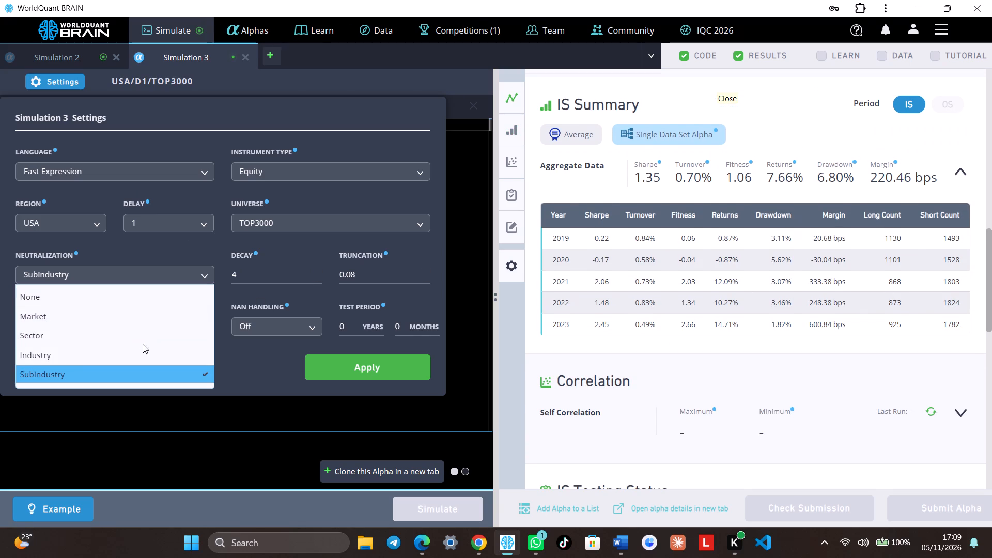
click(143, 347)
click(377, 365)
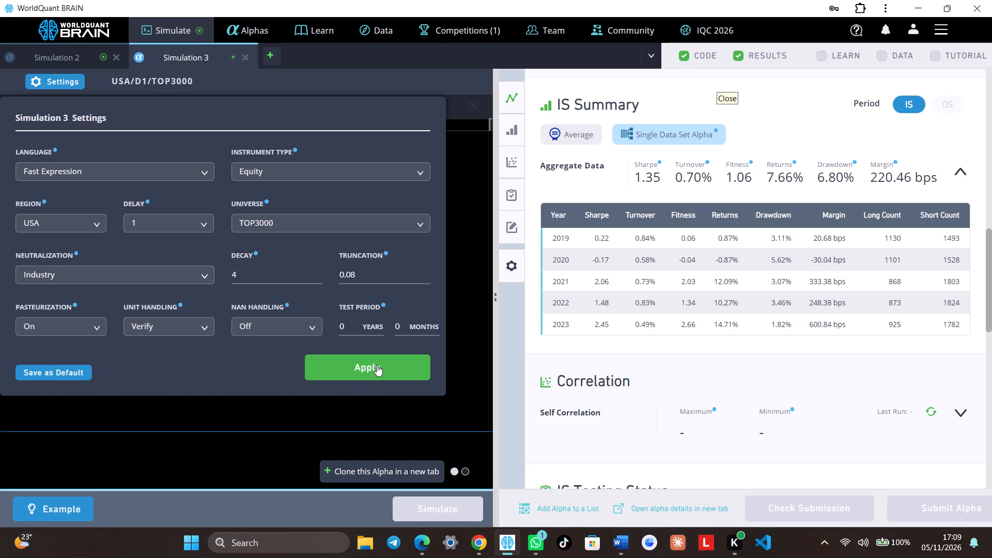
click(455, 504)
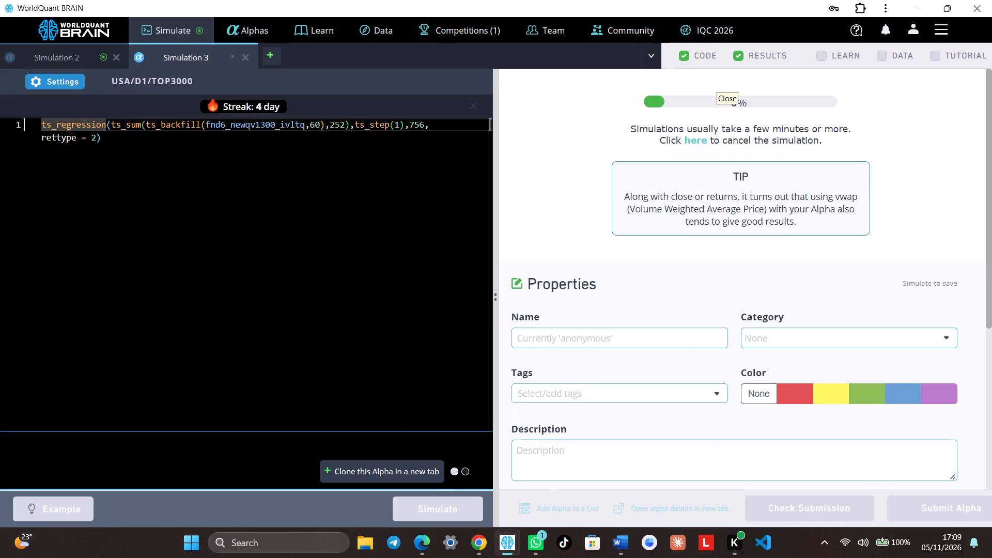
Examine the IS Summary and failed IS test of the implied_volatility_call_120/parkinson_volatility_120 alpha in Simulation 2.
click(92, 61)
scroll(815, 295, down, 1)
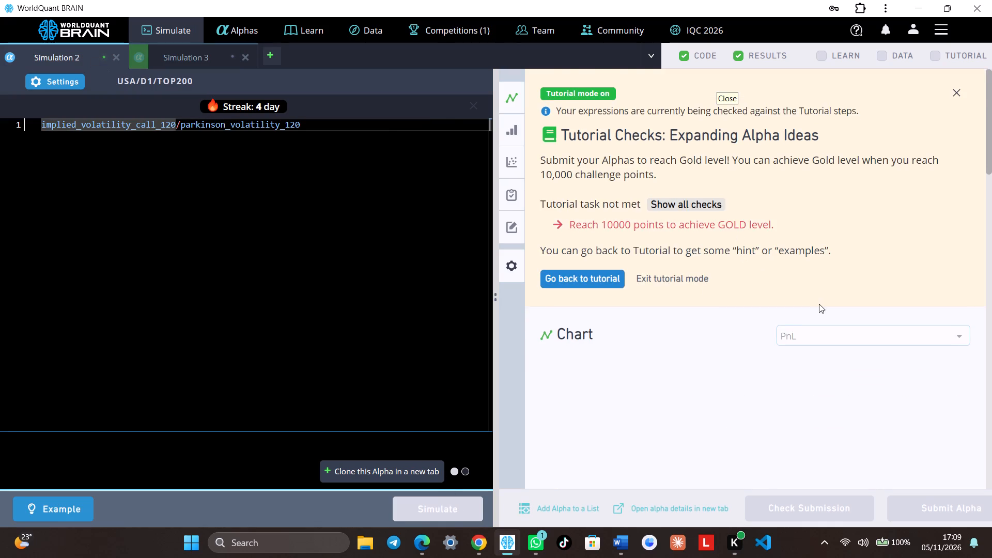
scroll(819, 304, down, 5)
scroll(891, 345, down, 4)
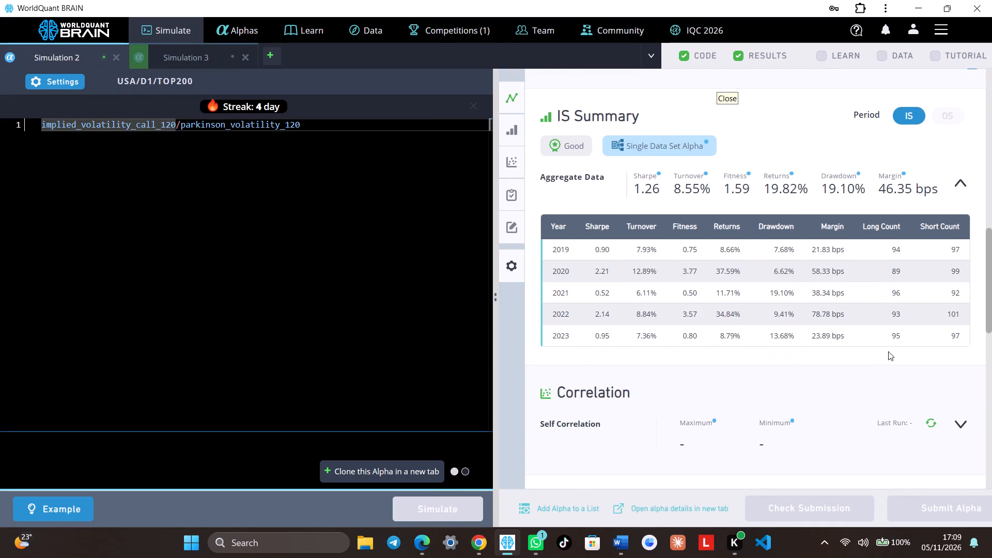
scroll(854, 360, down, 6)
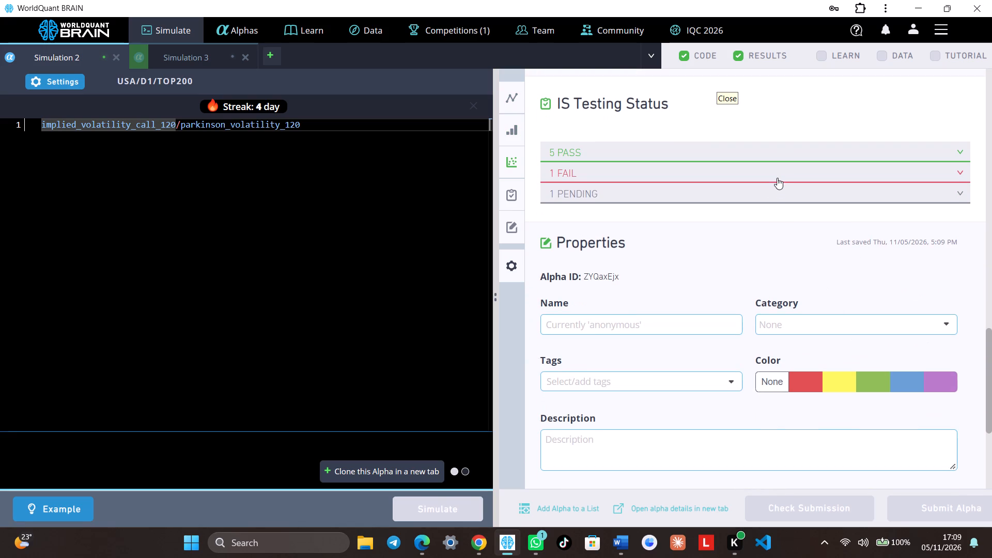
click(780, 174)
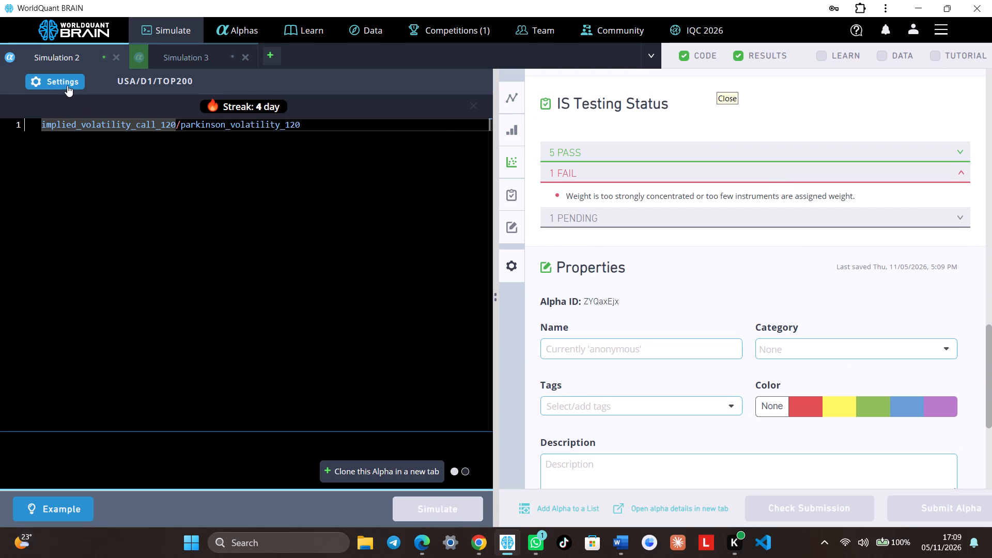
Set Simulation 2 to decay 14 and universe TOP3000, and rerun the implied_volatility_call_120/parkinson_volatility_120 simulation.
click(67, 85)
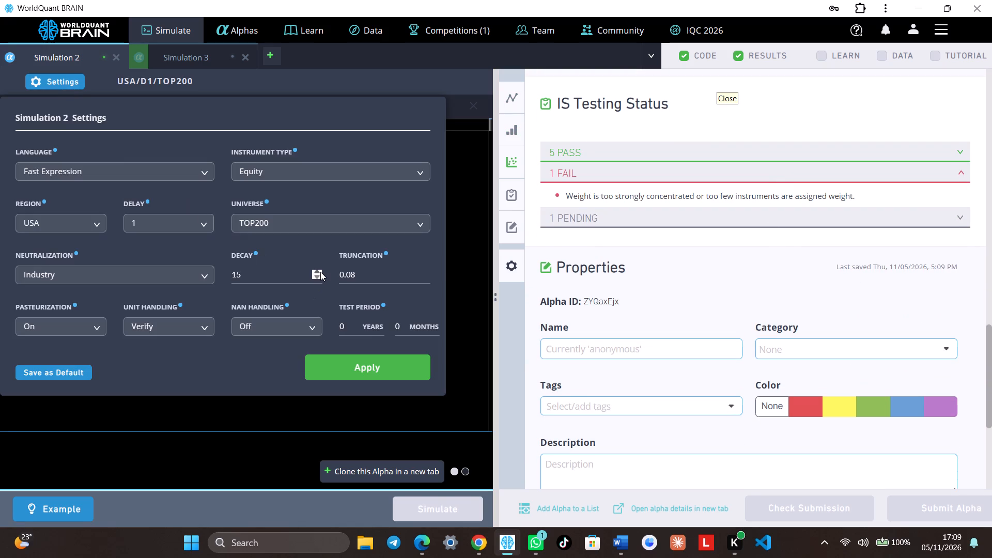
click(320, 272)
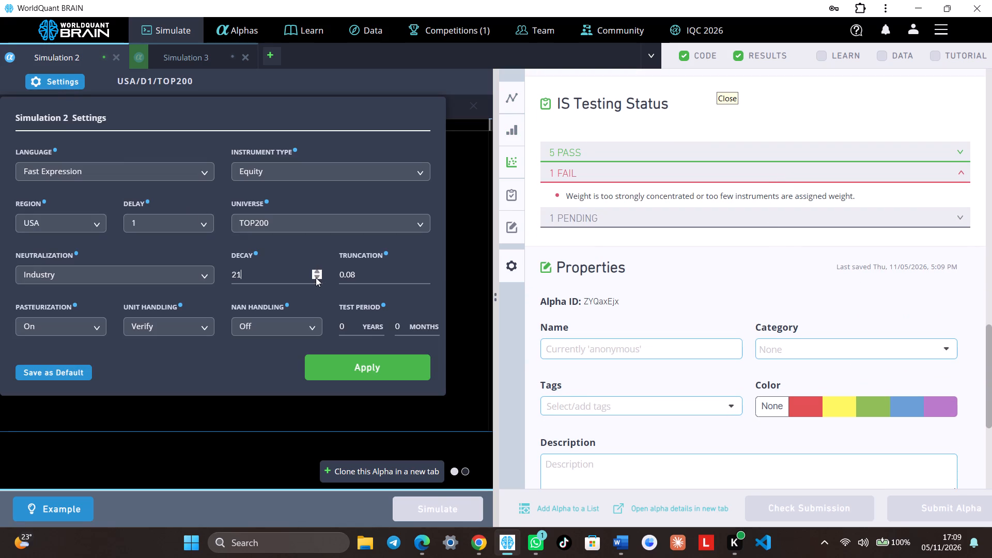
double_click(316, 277)
click(315, 277)
triple_click(315, 277)
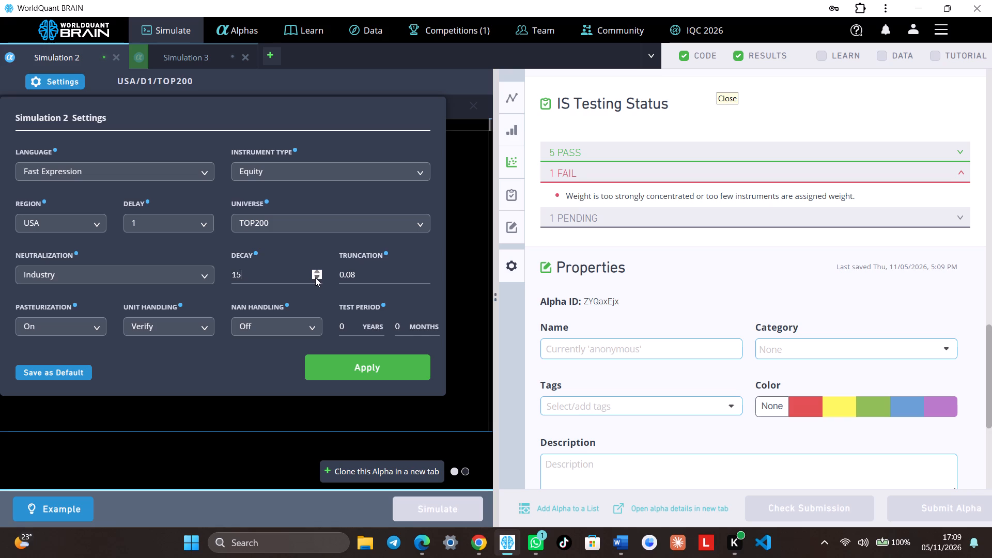
click(315, 277)
click(332, 226)
click(320, 236)
click(410, 373)
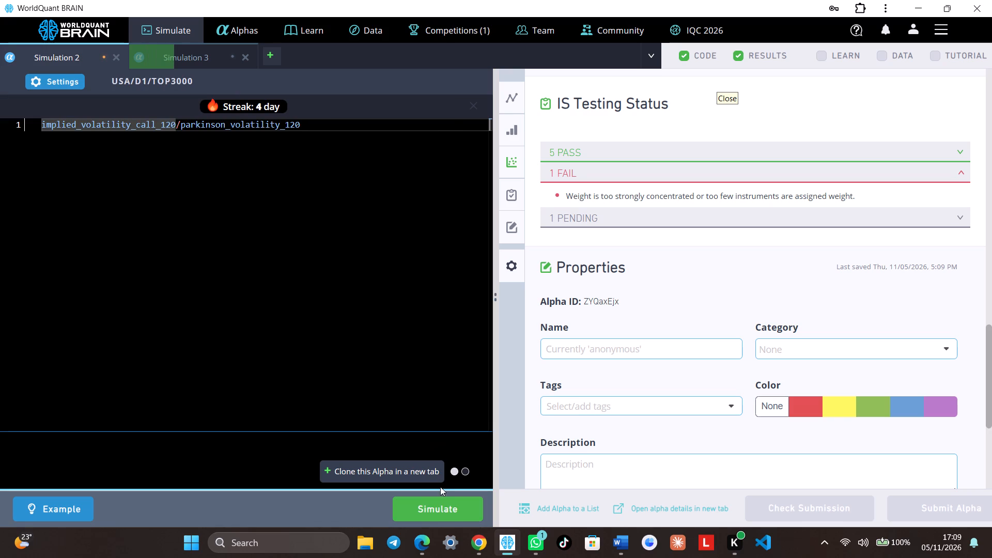
click(438, 506)
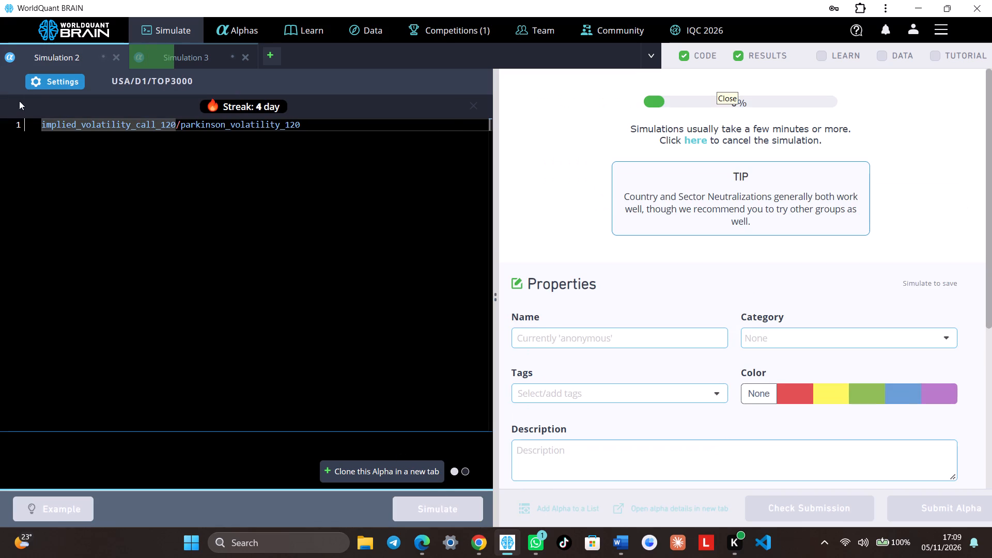
Review the settings of the running ts_regression simulation in Simulation 3 and close them without changes.
click(164, 62)
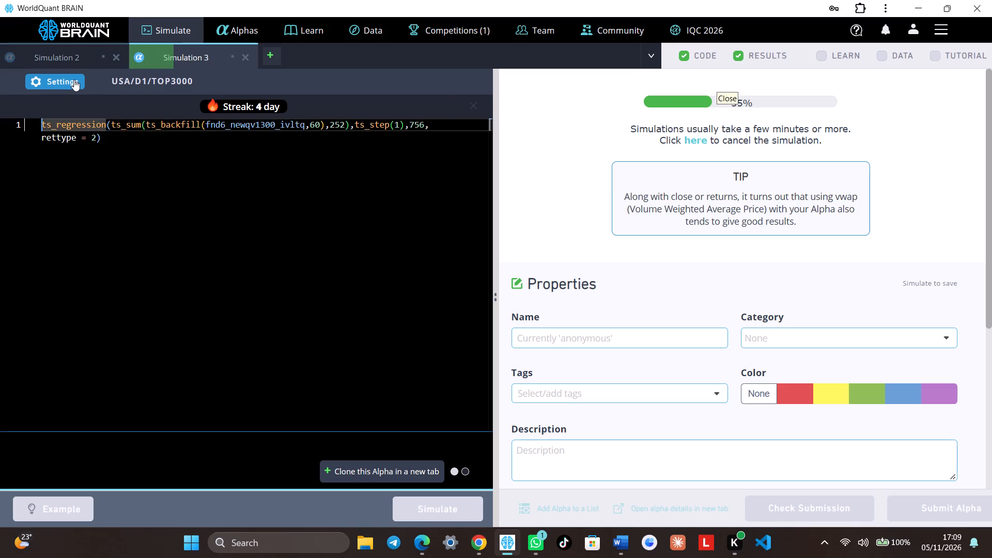
click(72, 80)
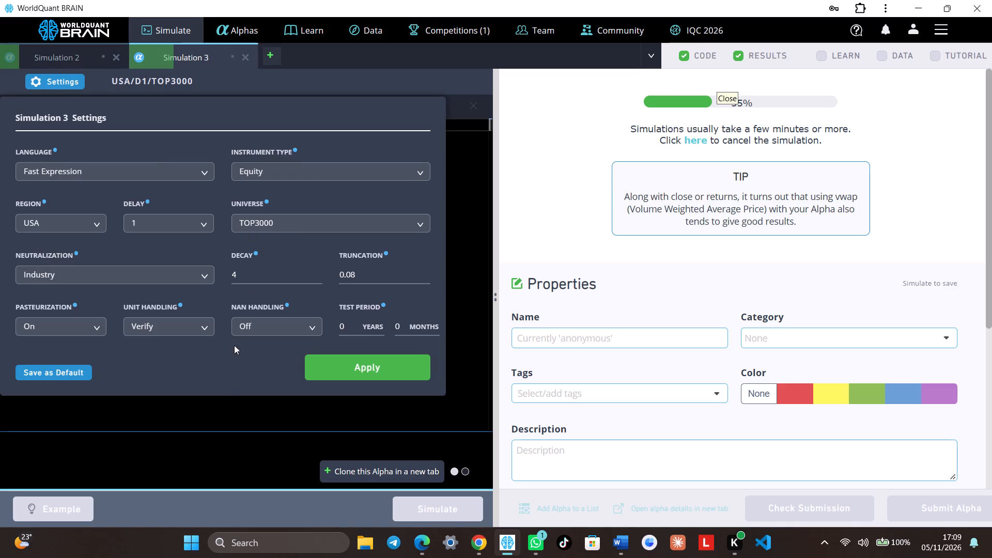
click(269, 425)
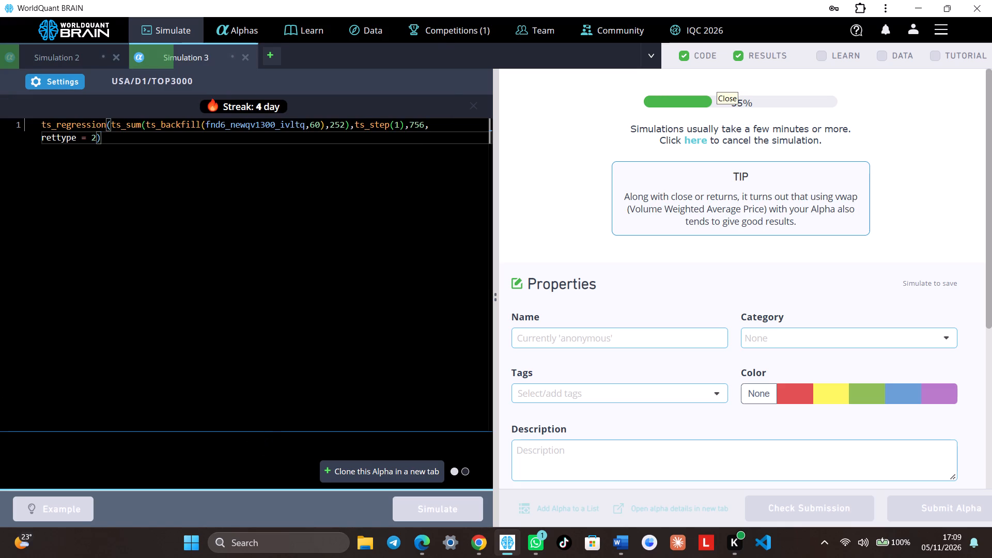
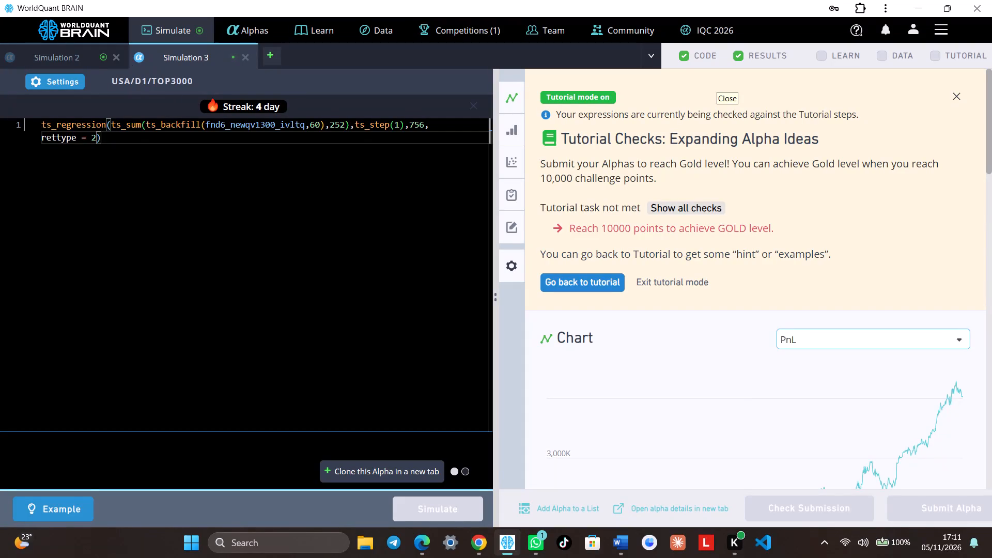
Examine the failed and pending IS tests of the implied_volatility_call_120/parkinson_volatility_120 alpha in Simulation 2.
click(86, 60)
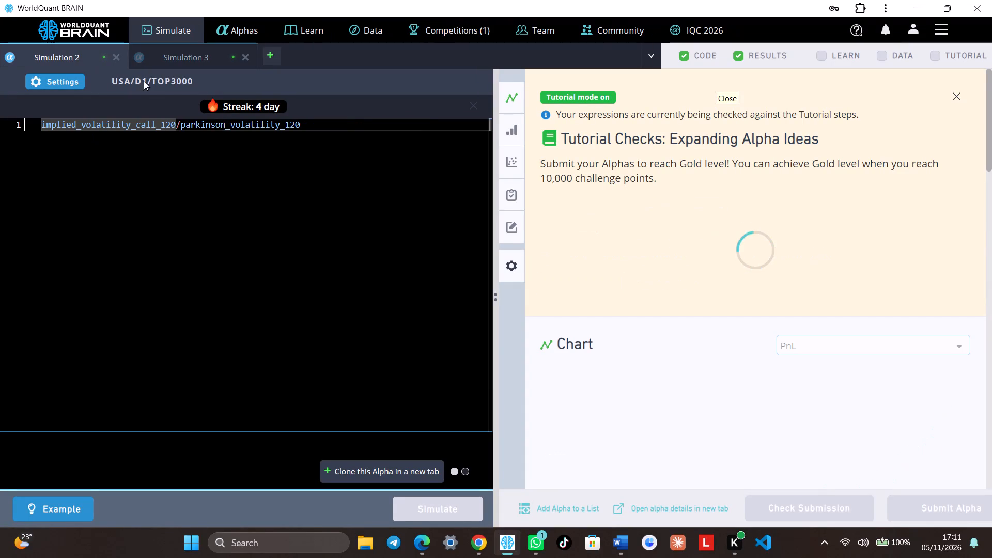
scroll(673, 258, down, 7)
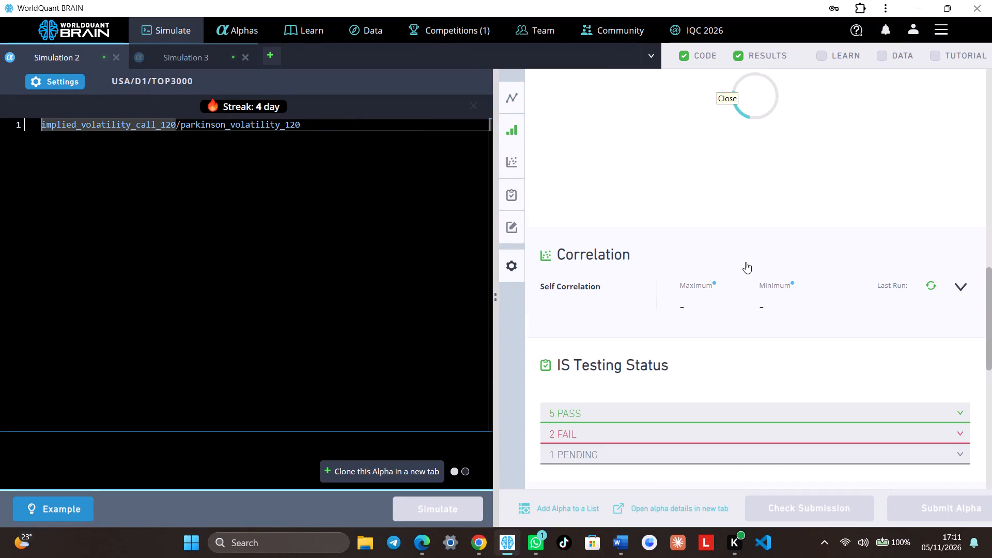
click(676, 409)
click(670, 395)
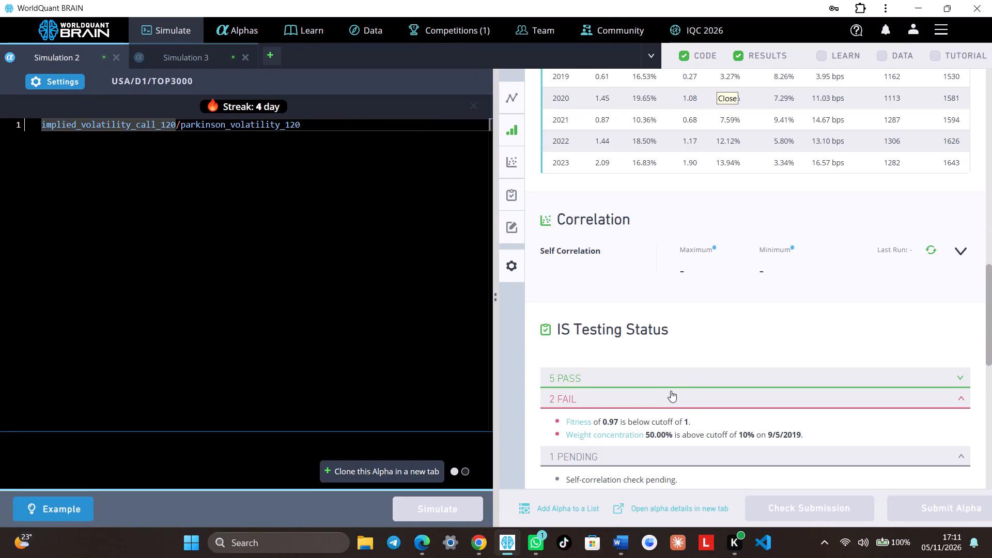
scroll(680, 378, down, 1)
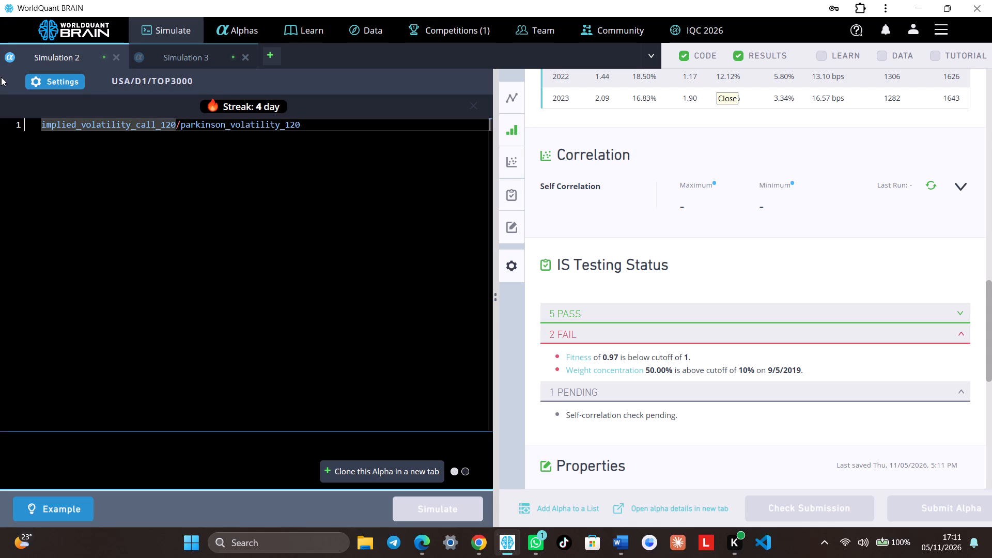
Set Simulation 2 to decay 6 and universe TOP500, and rerun the implied_volatility_call_120/parkinson_volatility_120 simulation.
click(49, 74)
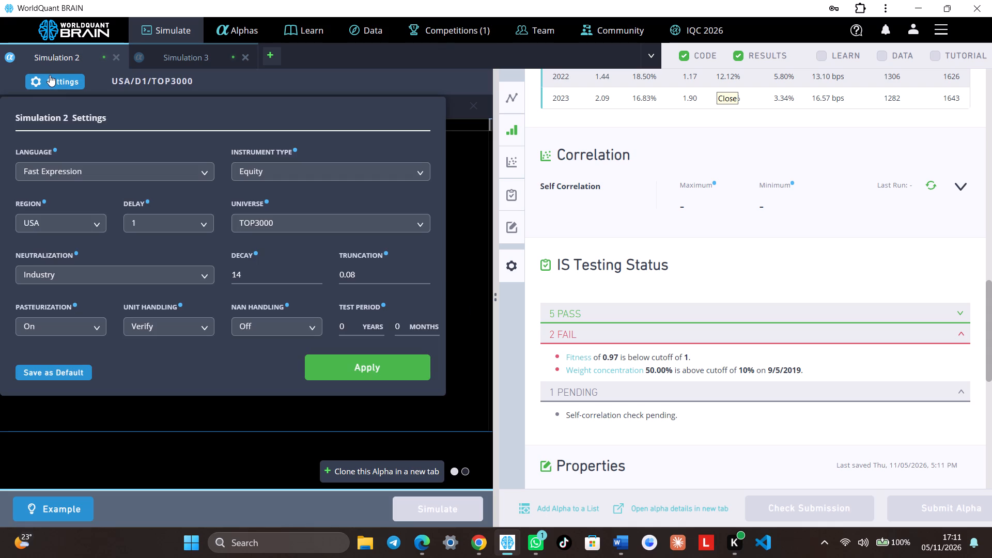
triple_click(319, 276)
double_click(319, 276)
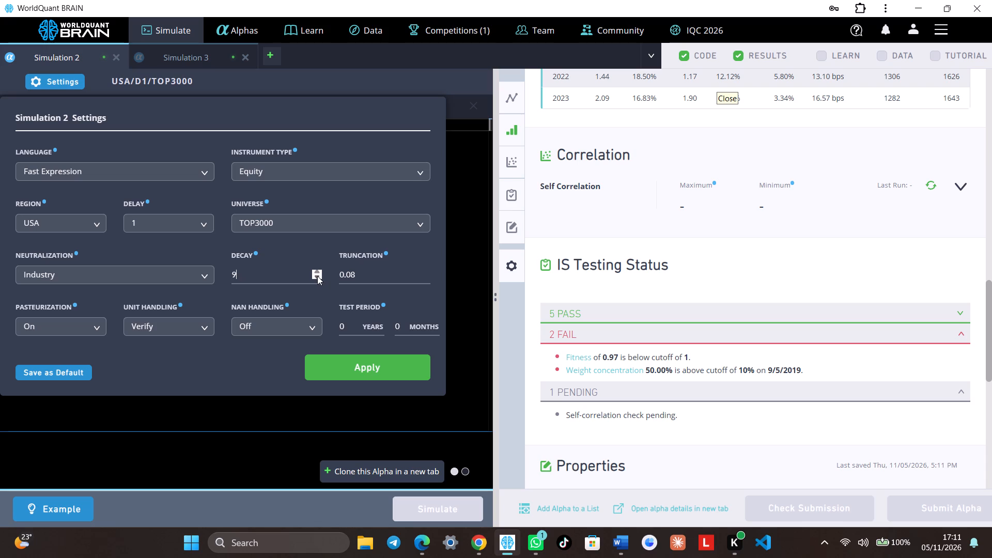
double_click(317, 276)
click(317, 276)
click(311, 218)
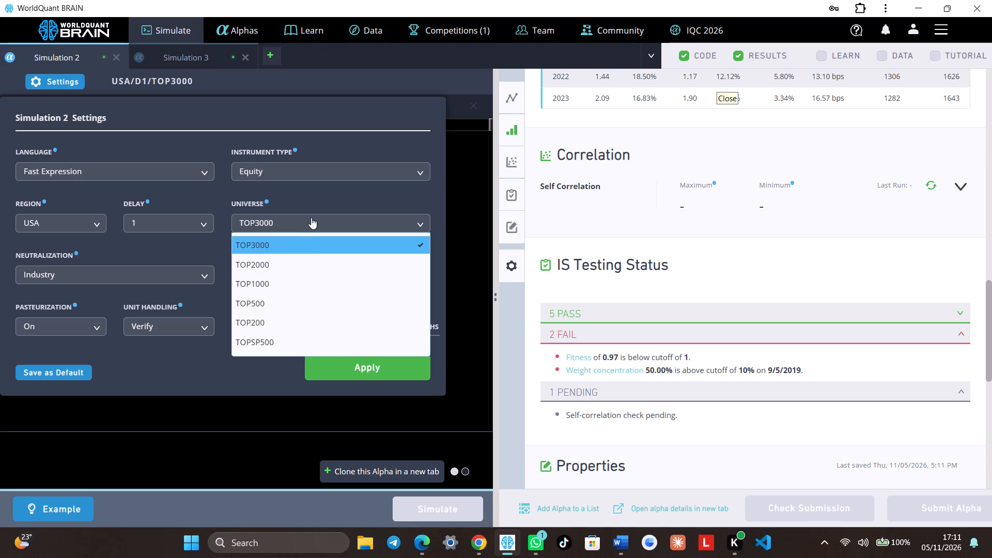
click(298, 306)
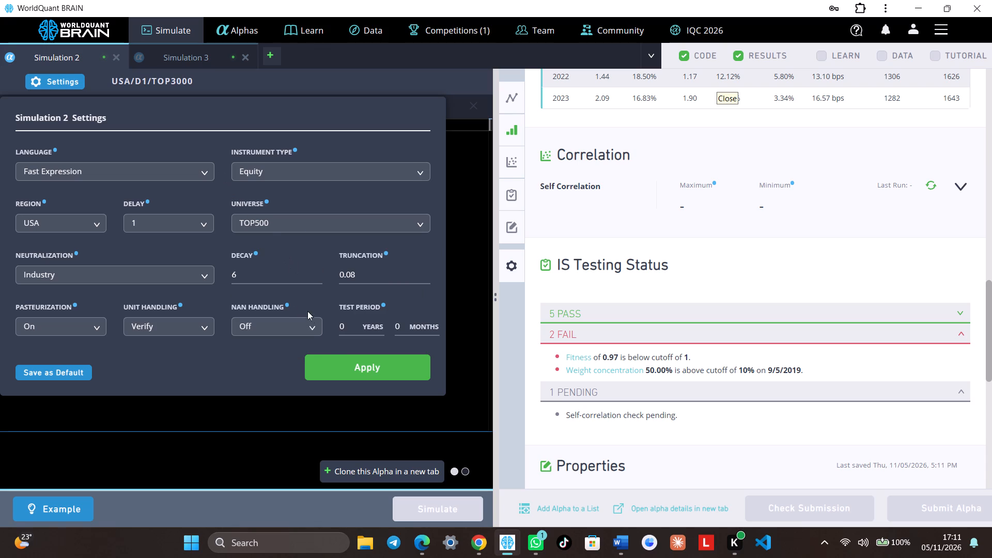
click(344, 367)
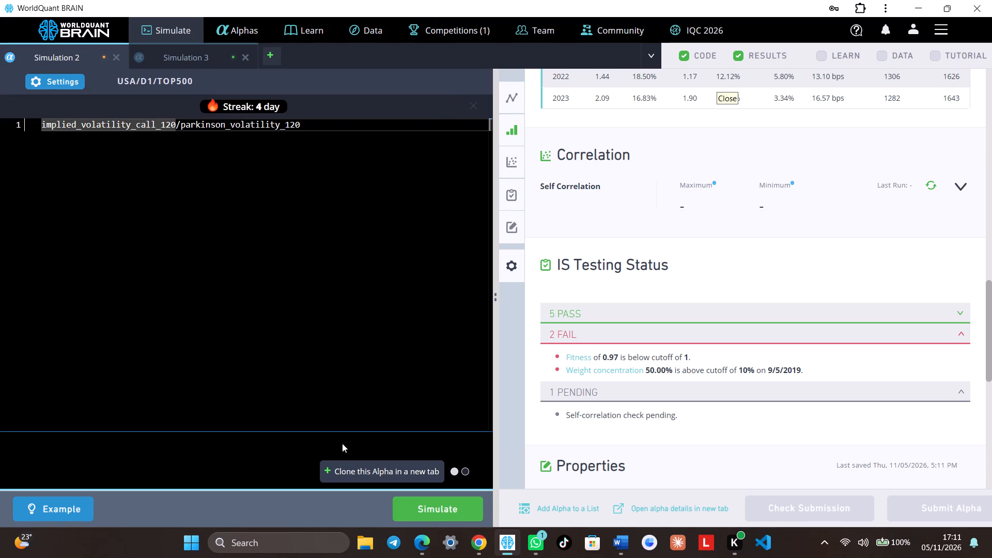
click(411, 506)
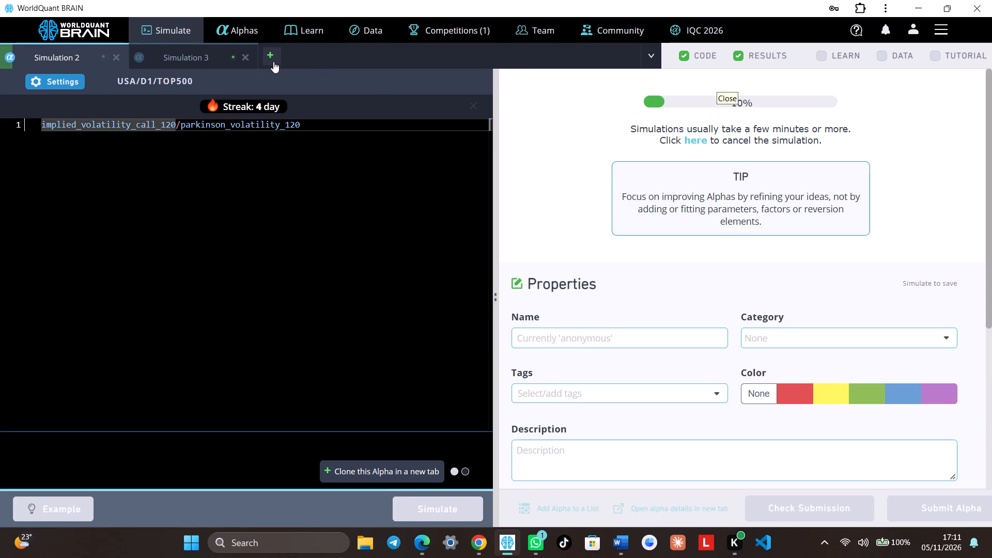
Look through pages 1 and 2 of the unsubmitted alphas list for a candidate with strong Sharpe and fitness.
click(241, 33)
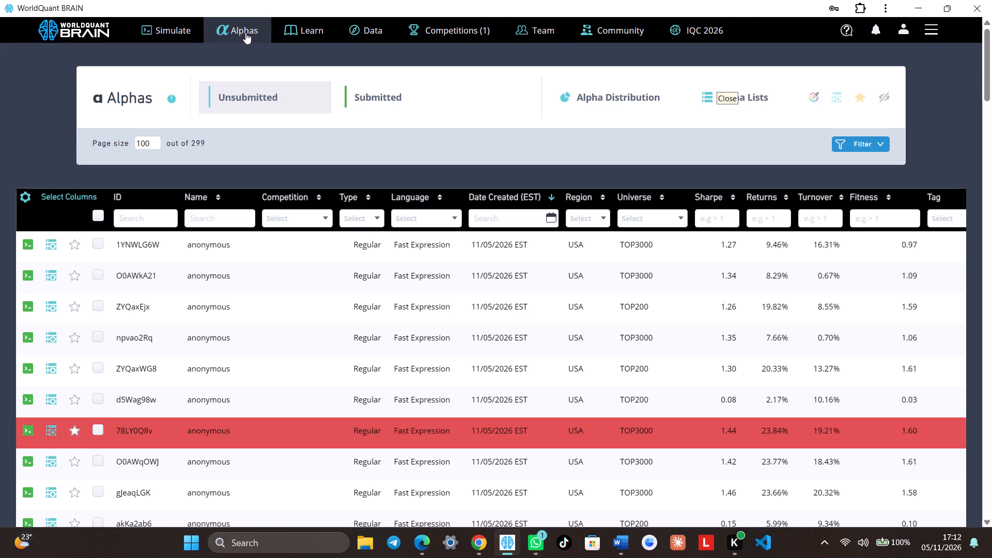
scroll(562, 381, down, 11)
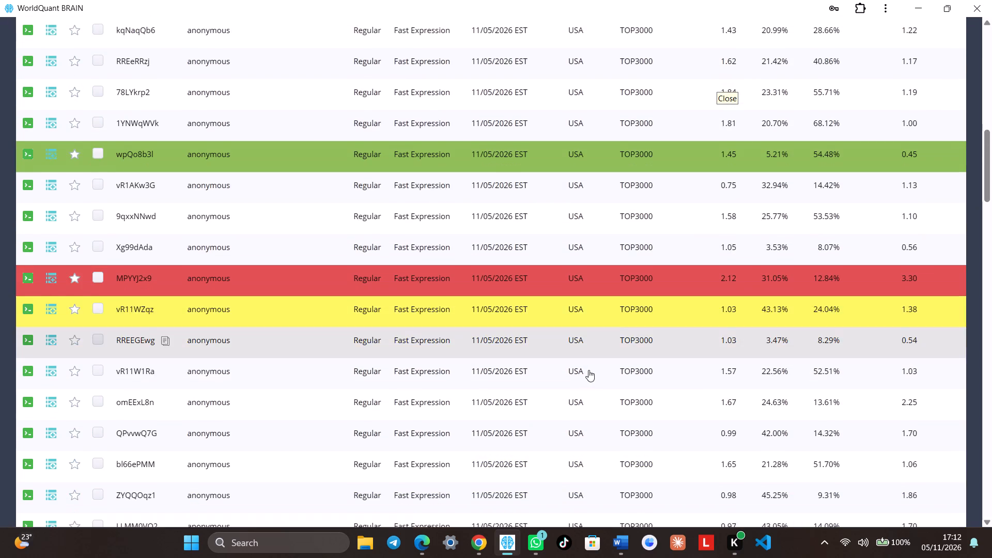
scroll(588, 370, down, 17)
scroll(601, 365, down, 7)
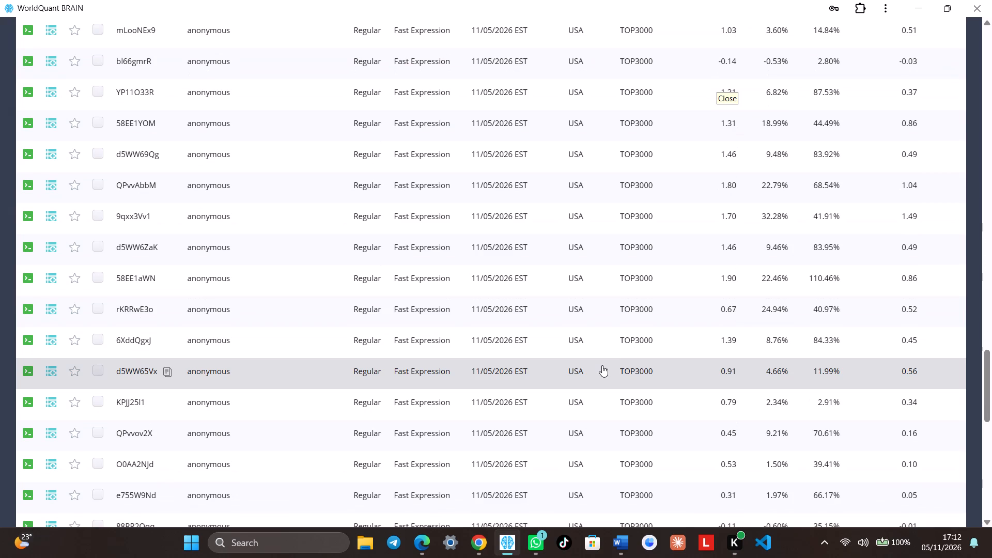
scroll(602, 364, down, 14)
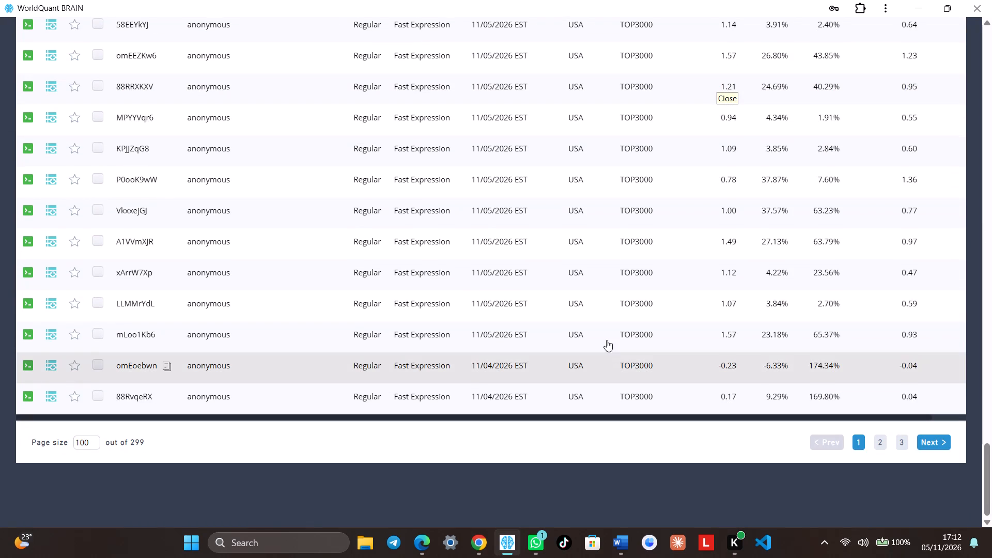
click(880, 438)
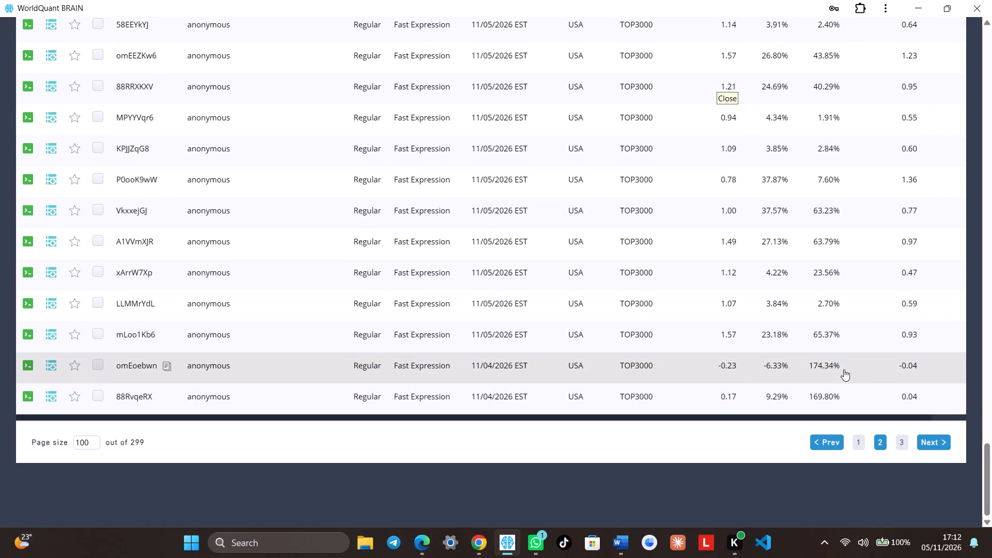
scroll(823, 363, up, 8)
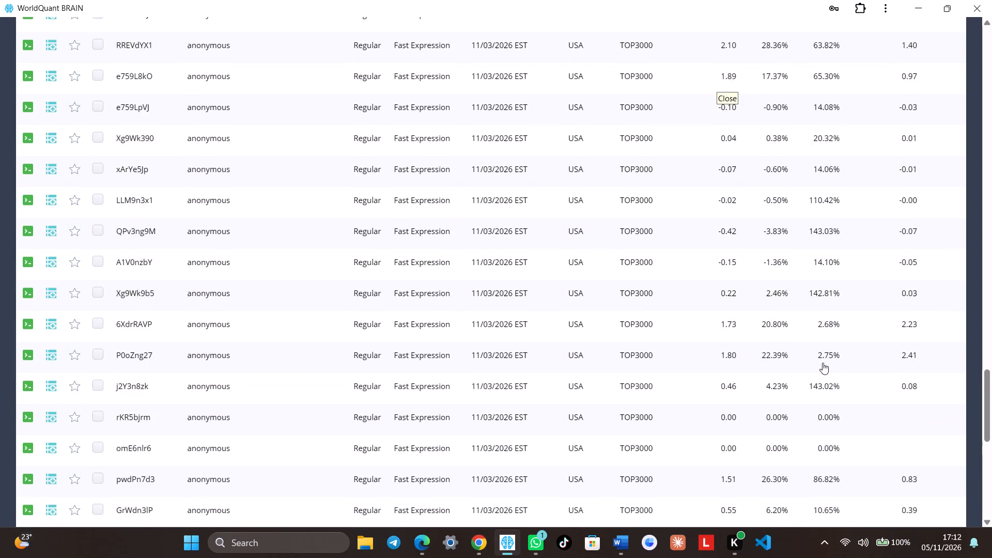
scroll(823, 363, up, 12)
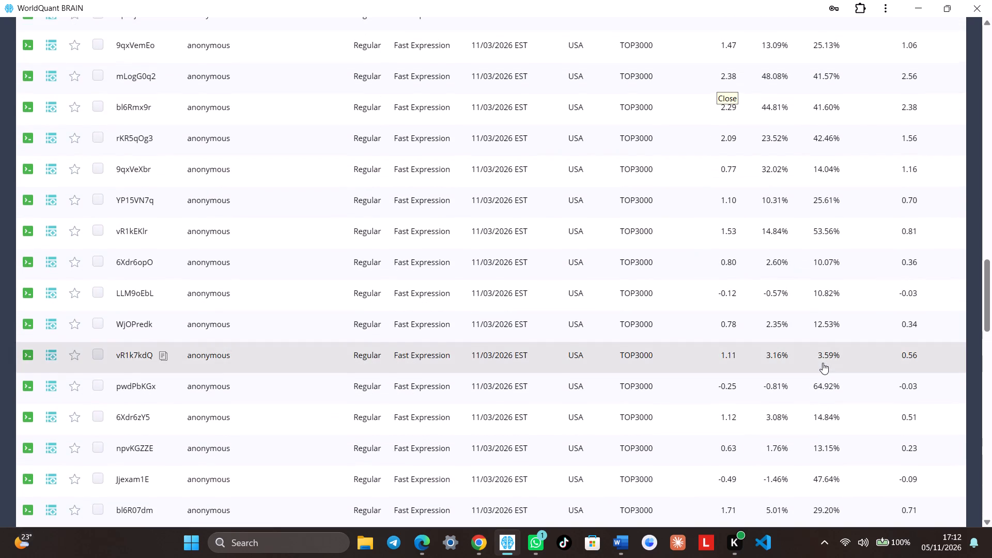
scroll(847, 250, up, 2)
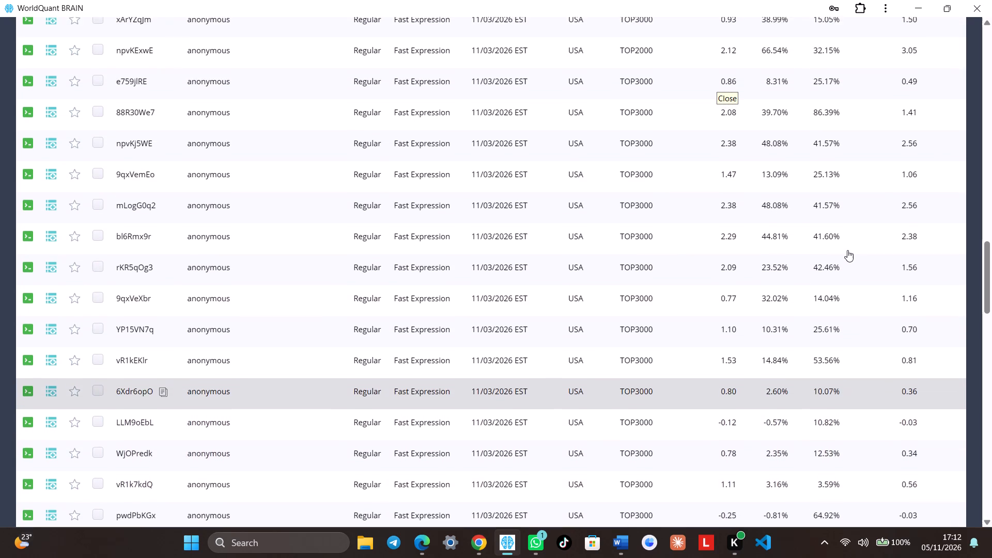
scroll(847, 250, up, 6)
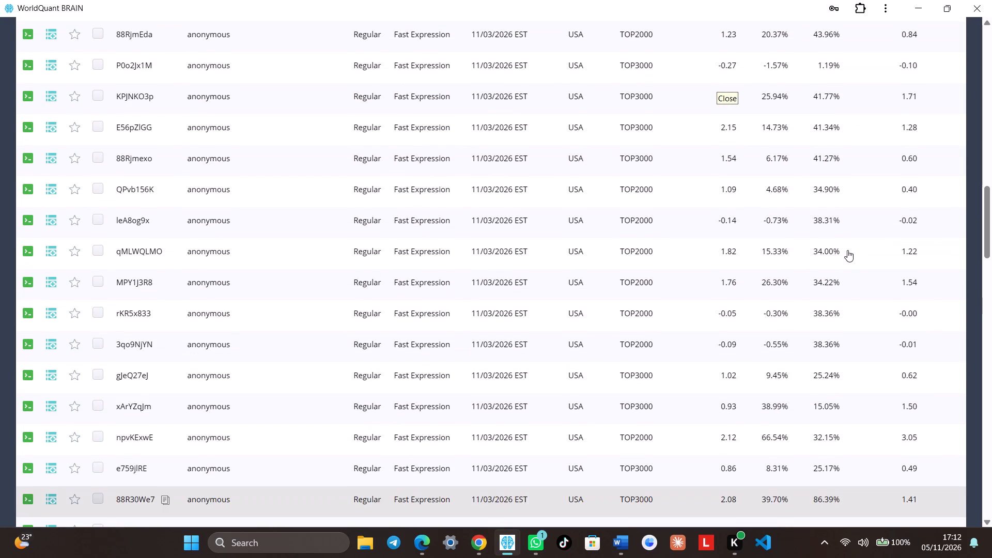
scroll(847, 250, up, 8)
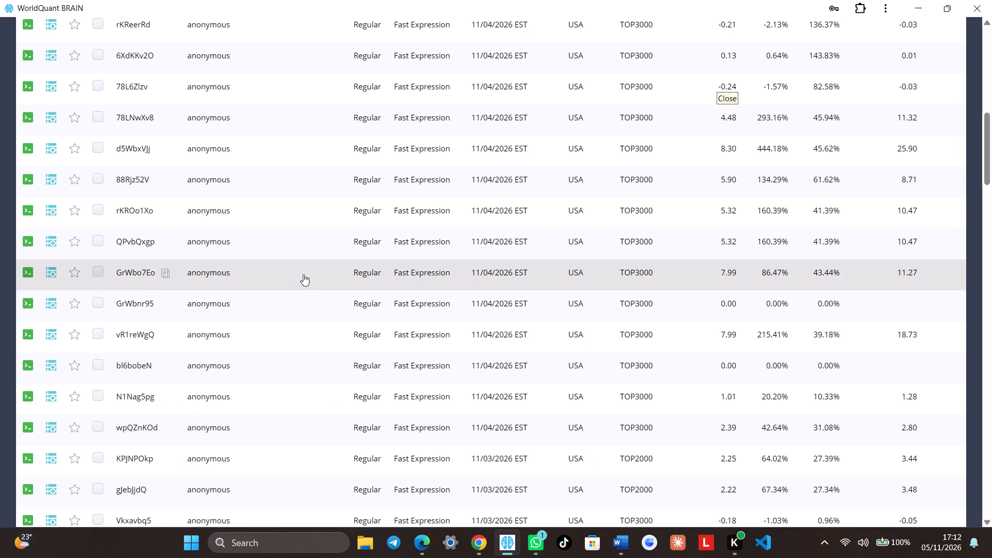
Open the unsubmitted alpha GrWbo7Eo and mark it with the red color in its properties.
click(303, 274)
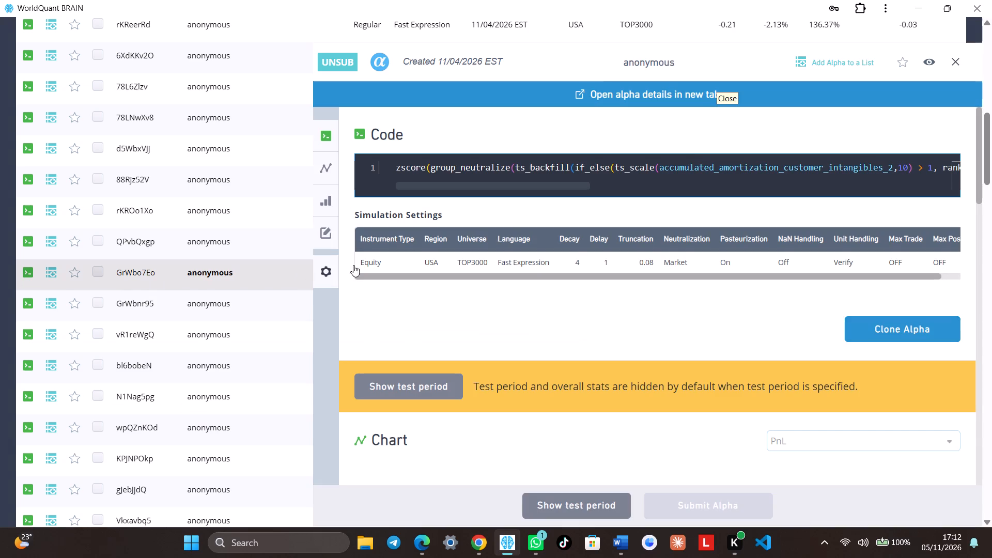
scroll(859, 275, down, 9)
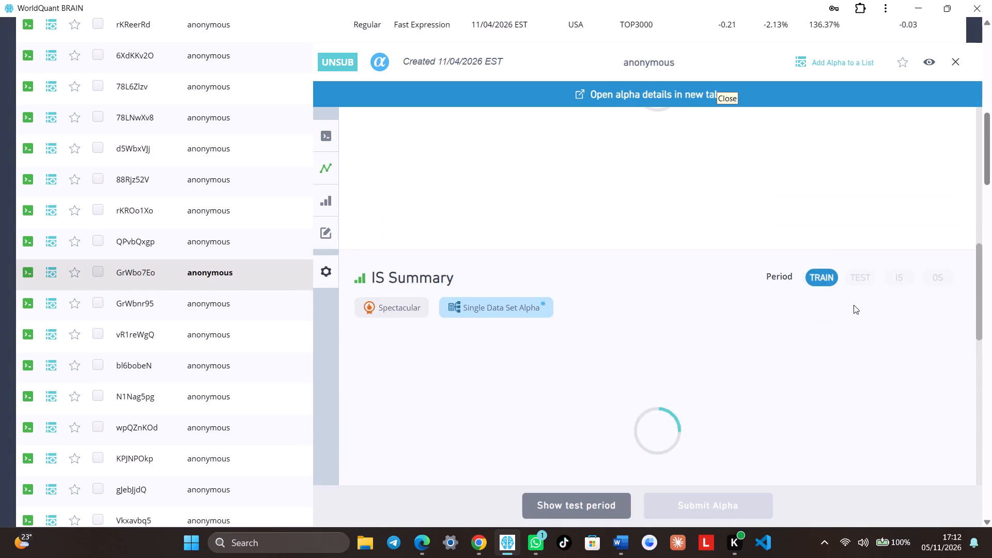
scroll(850, 305, down, 5)
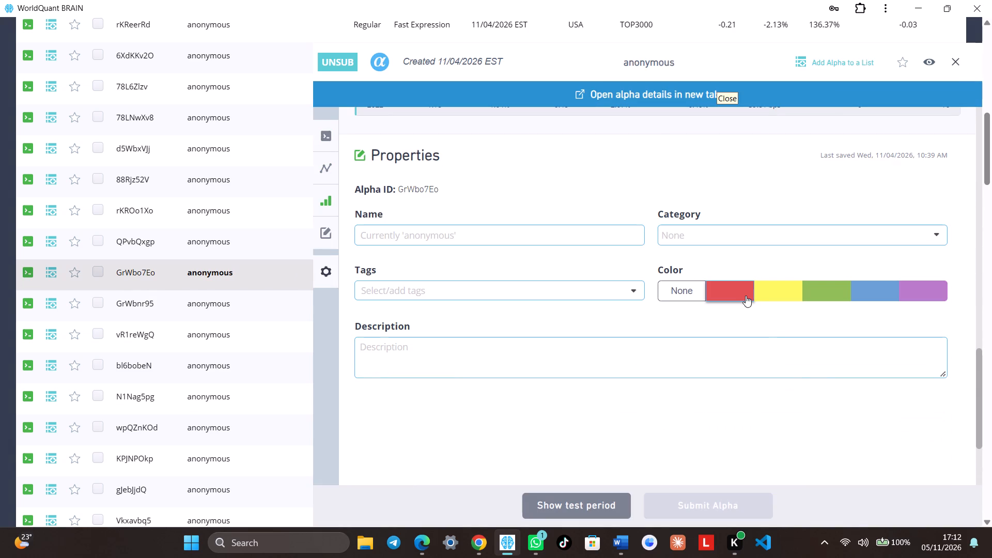
click(742, 293)
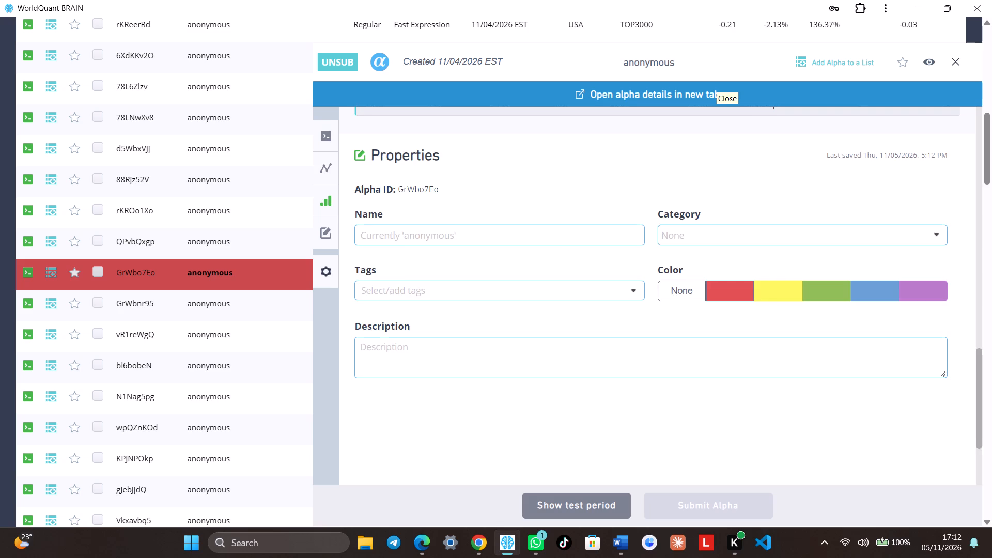
Clone alpha GrWbo7Eo into a new simulation.
scroll(581, 230, up, 5)
scroll(851, 205, up, 6)
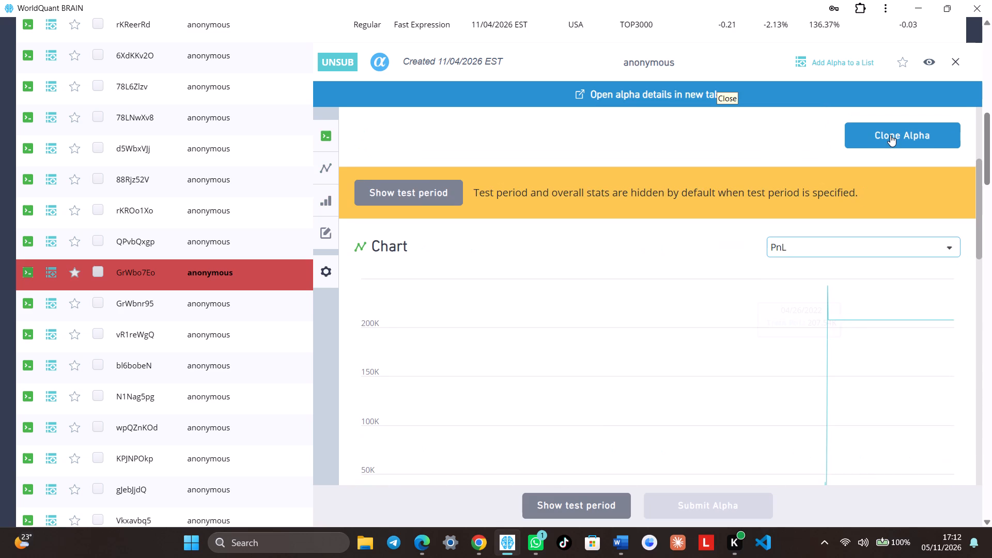
click(890, 135)
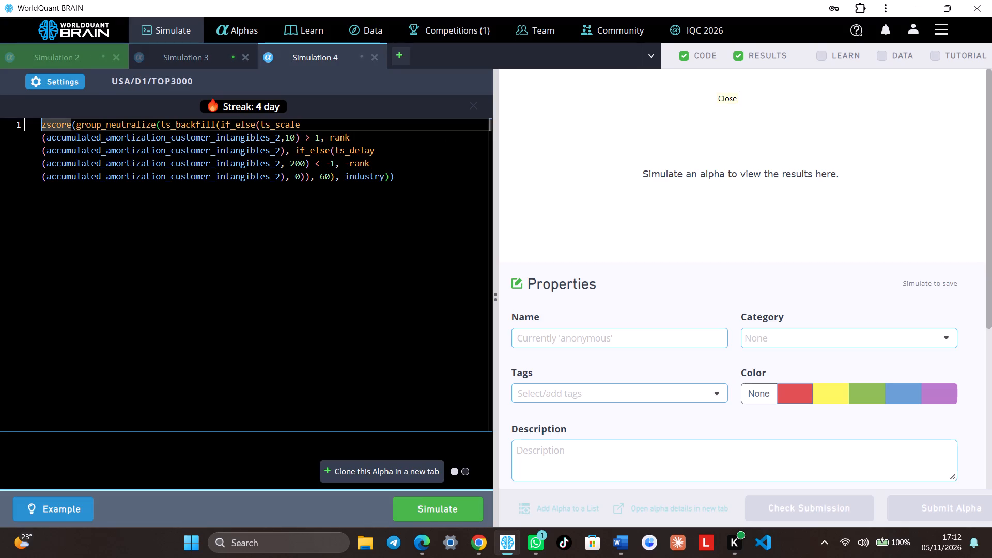
Set the universe of Simulation 4 to TOP200 and simulate the cloned accumulated_amortization_customer_intangibles_2 alpha.
click(79, 84)
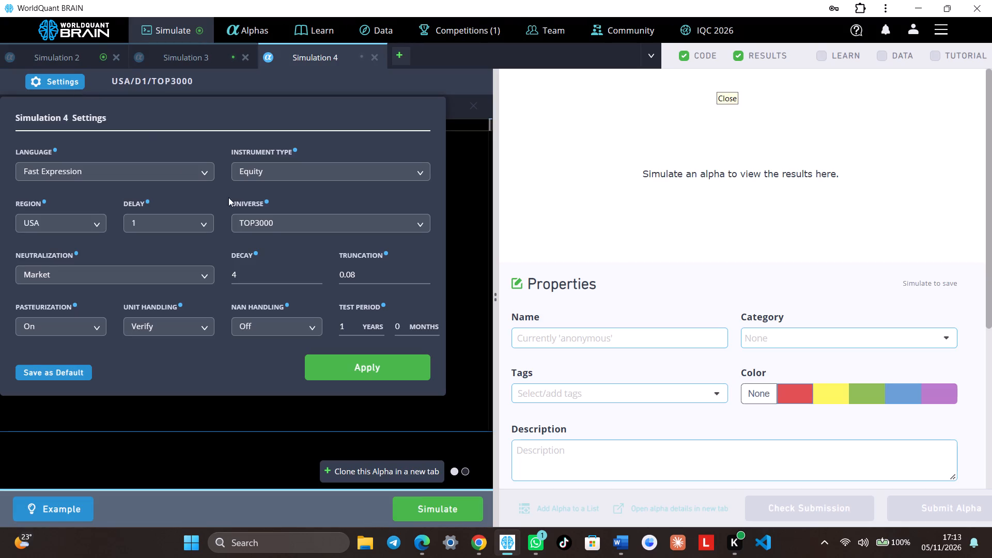
click(357, 223)
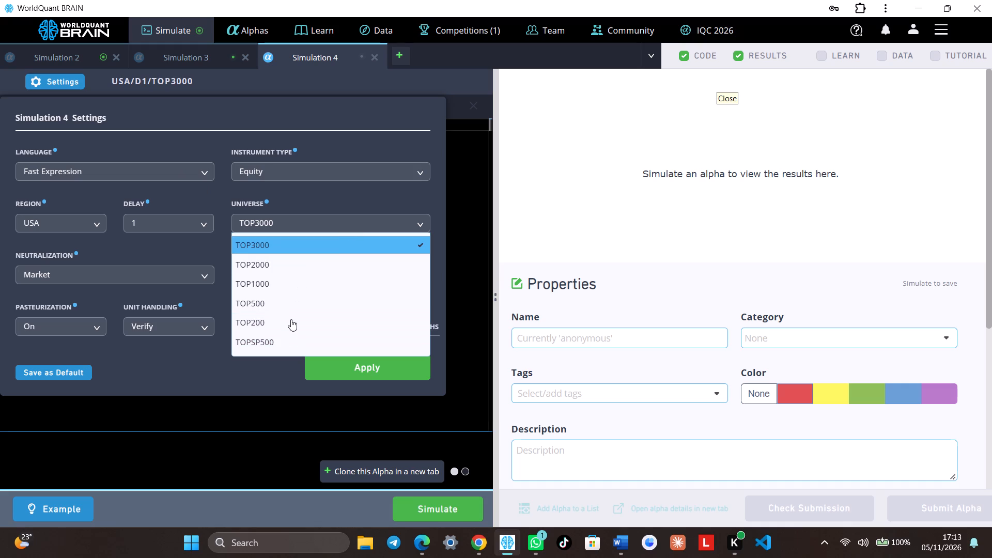
click(291, 319)
click(381, 367)
click(444, 514)
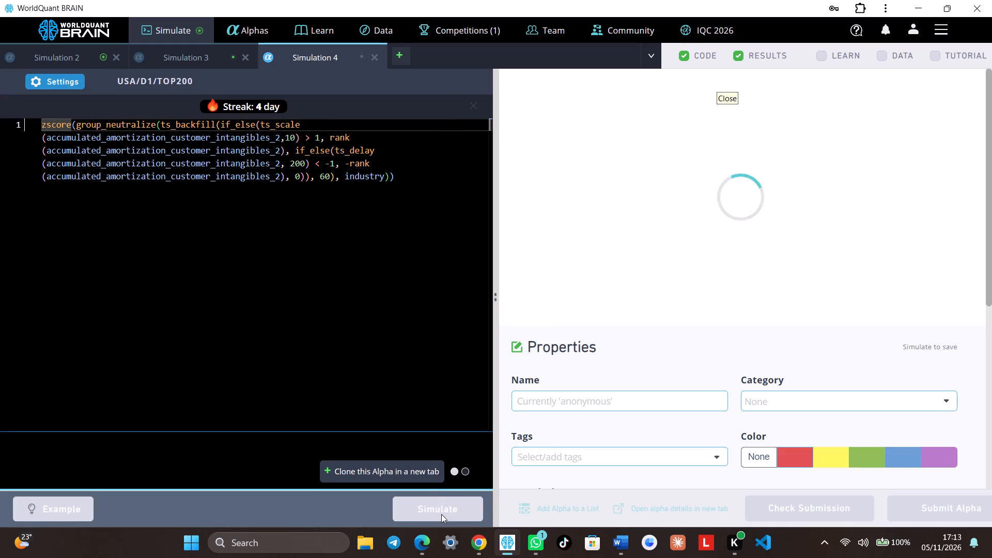
Examine the IS Summary and failed IS test of the TOP500 implied_volatility_call_120/parkinson_volatility_120 run in Simulation 2.
click(88, 52)
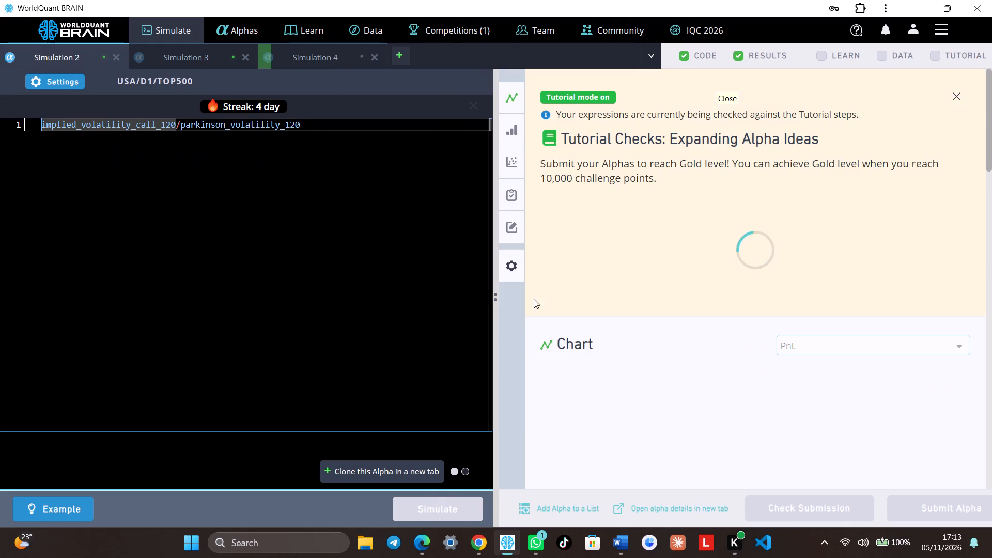
scroll(795, 366, down, 7)
scroll(891, 349, down, 4)
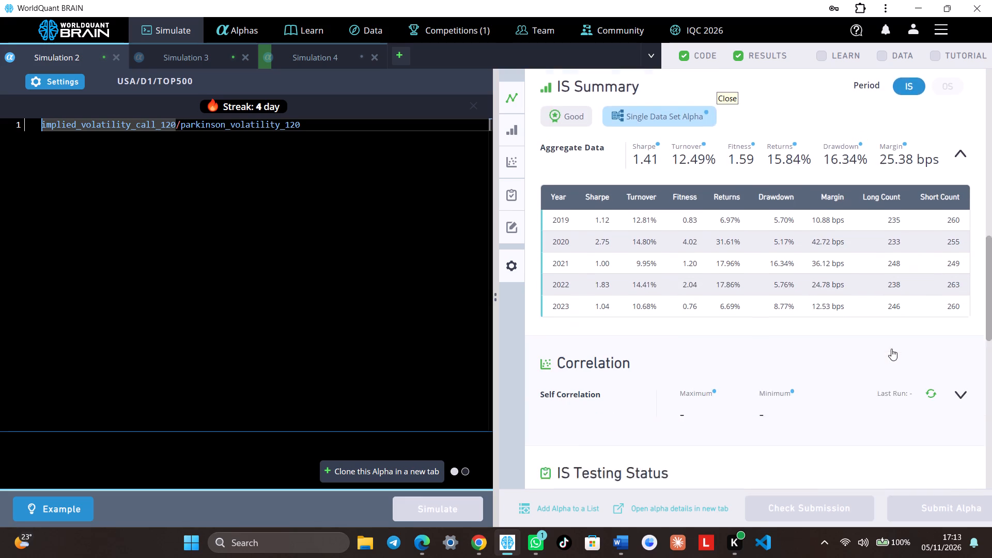
scroll(834, 367, down, 1)
click(702, 425)
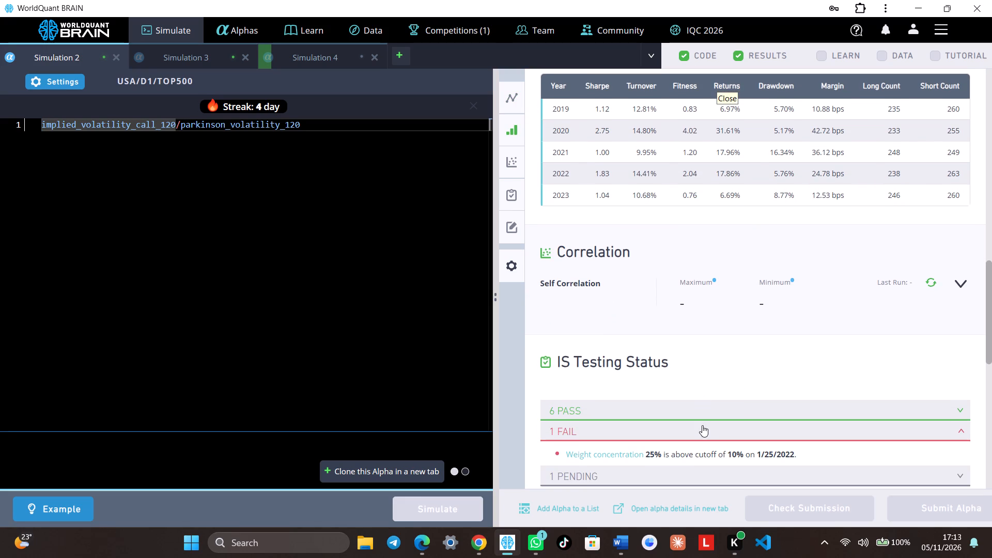
scroll(702, 425, down, 2)
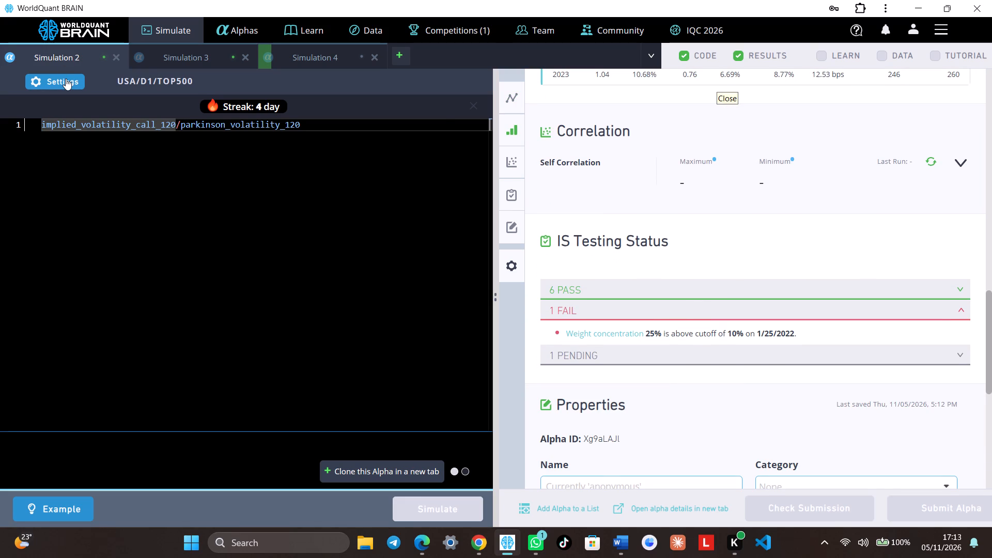
Set the universe of Simulation 2 to TOP200 and simulate the implied_volatility_call_120/parkinson_volatility_120 alpha.
click(66, 79)
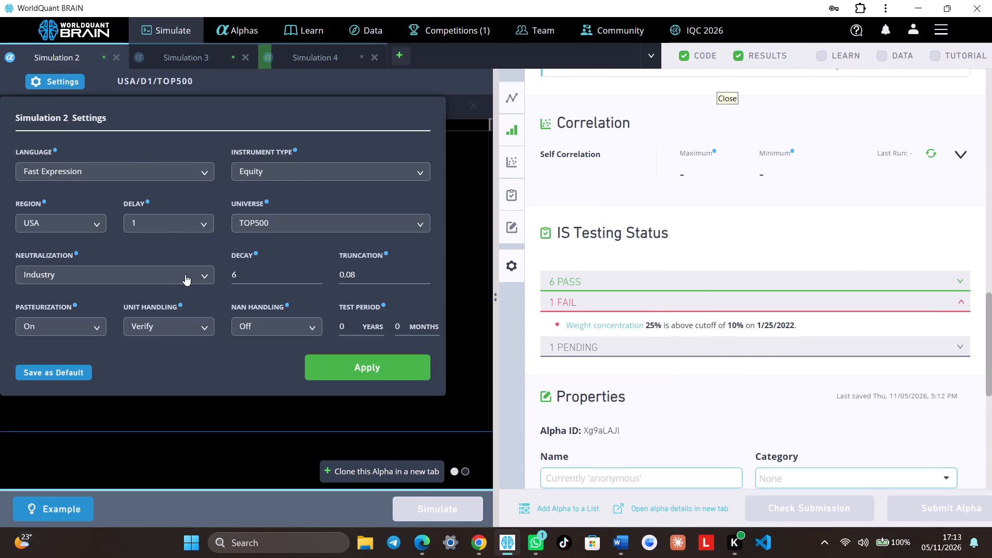
click(393, 221)
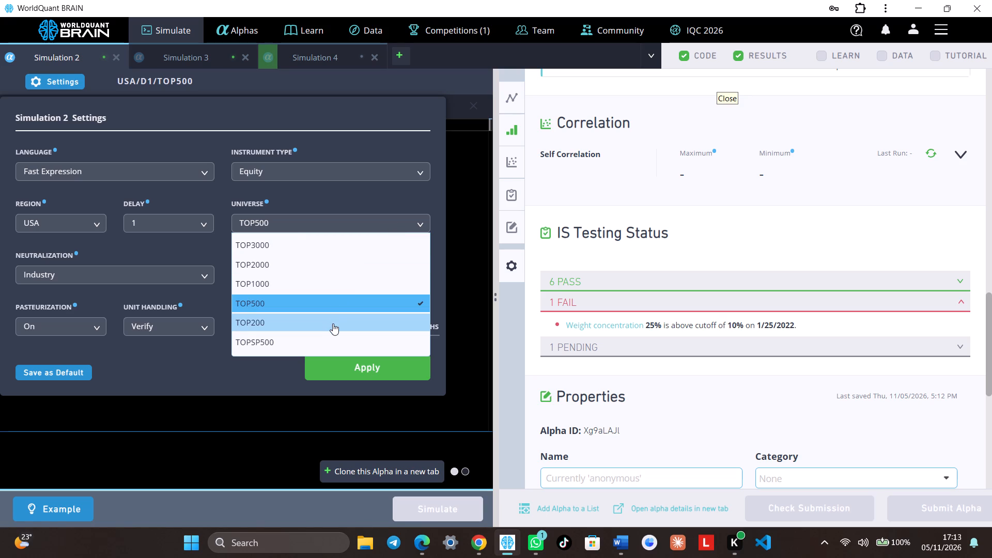
click(332, 323)
click(392, 362)
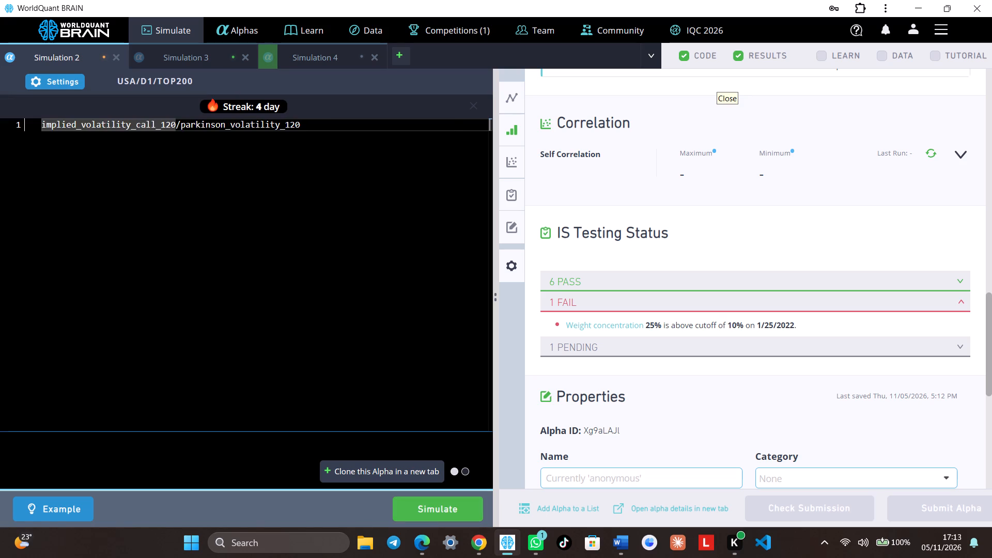
click(424, 515)
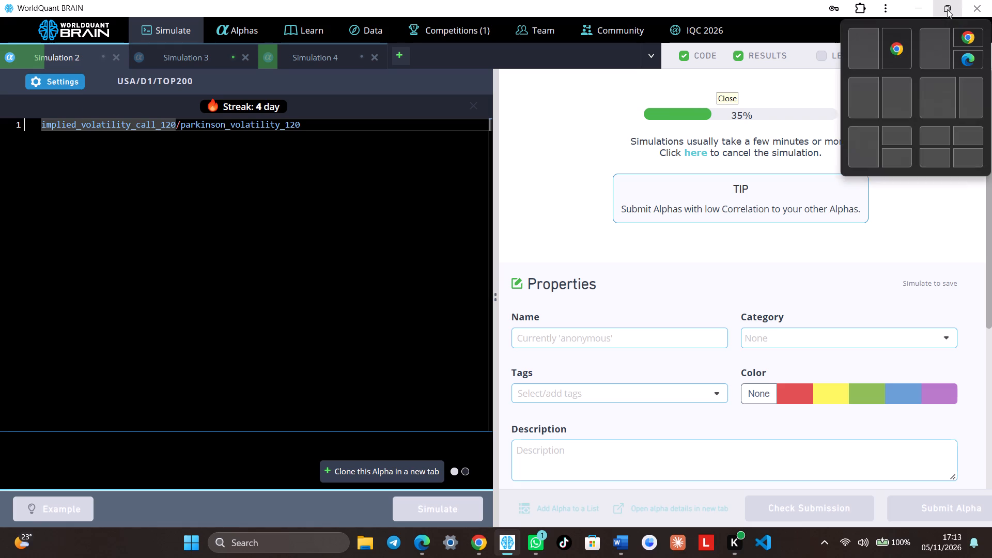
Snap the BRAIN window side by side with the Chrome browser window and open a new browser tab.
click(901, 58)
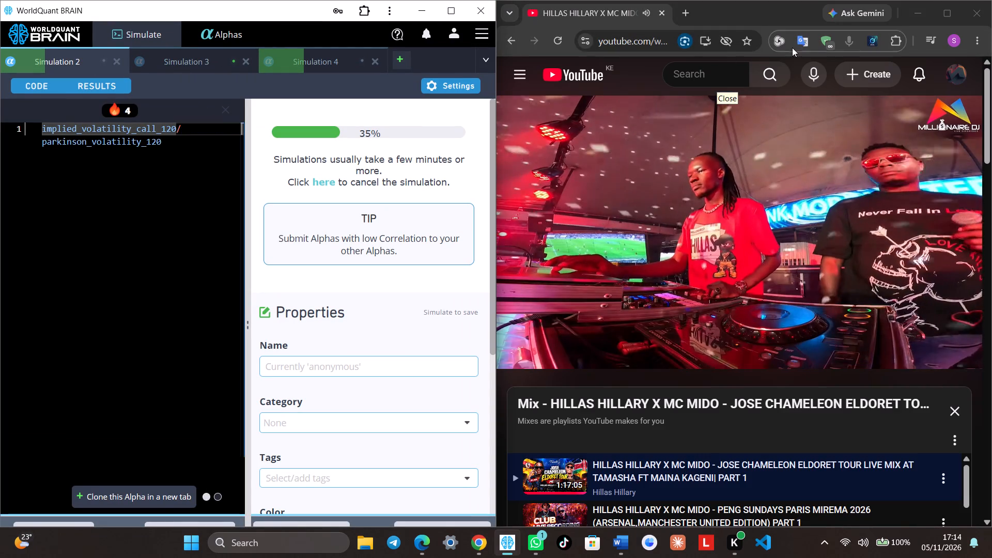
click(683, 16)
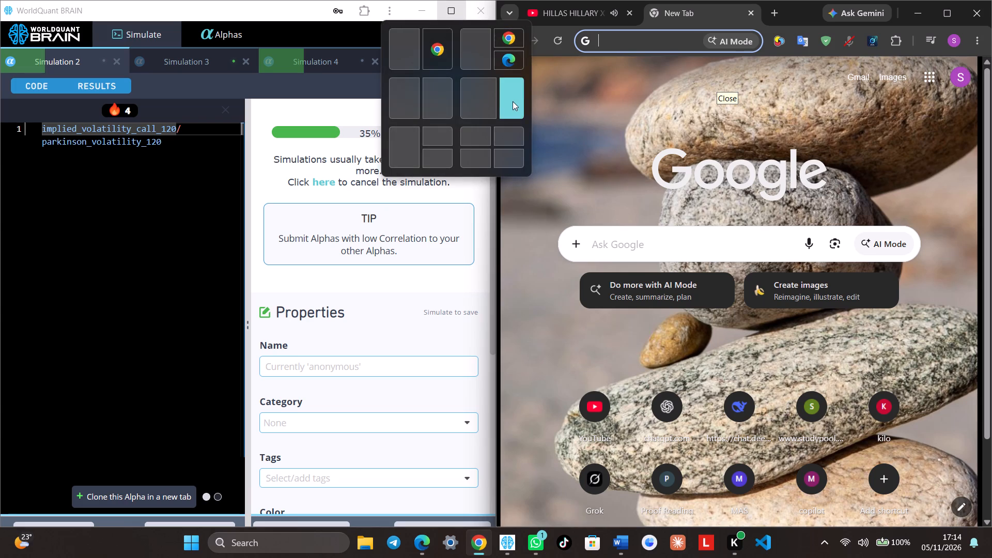
Snap the BRAIN window to the right side of the screen, with the Edge window's "Reduce Weight Concentration and..." ChatGPT conversation beside it.
click(446, 98)
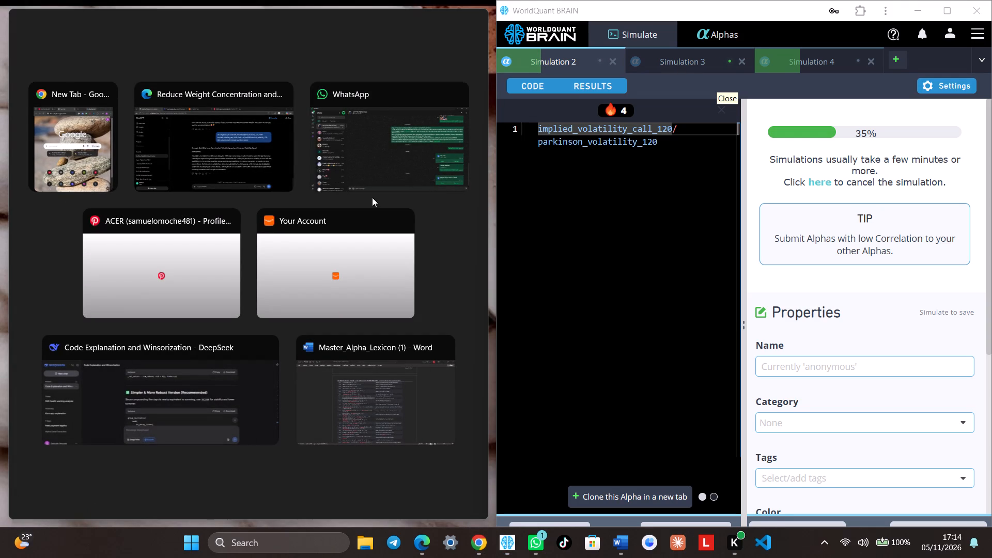
click(266, 161)
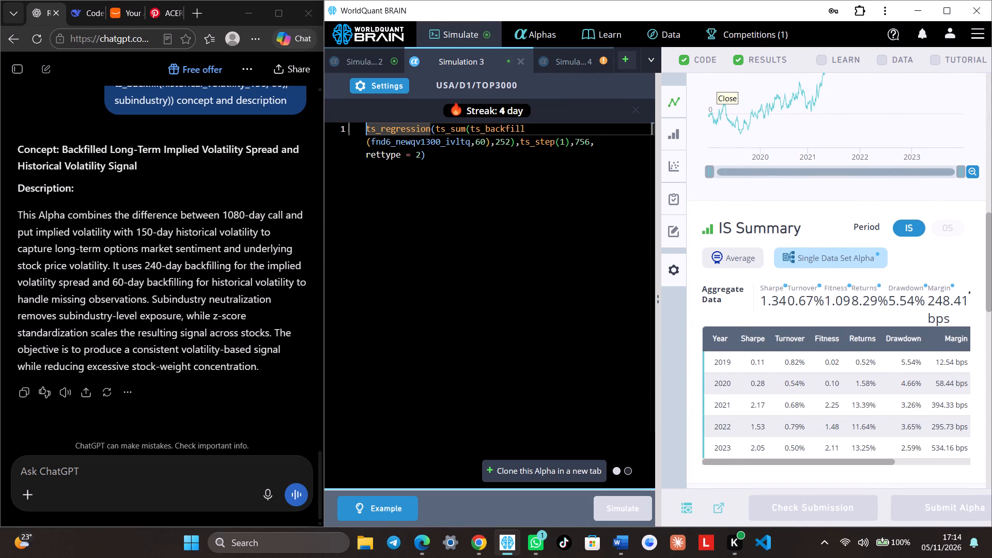
drag(660, 337, 562, 337)
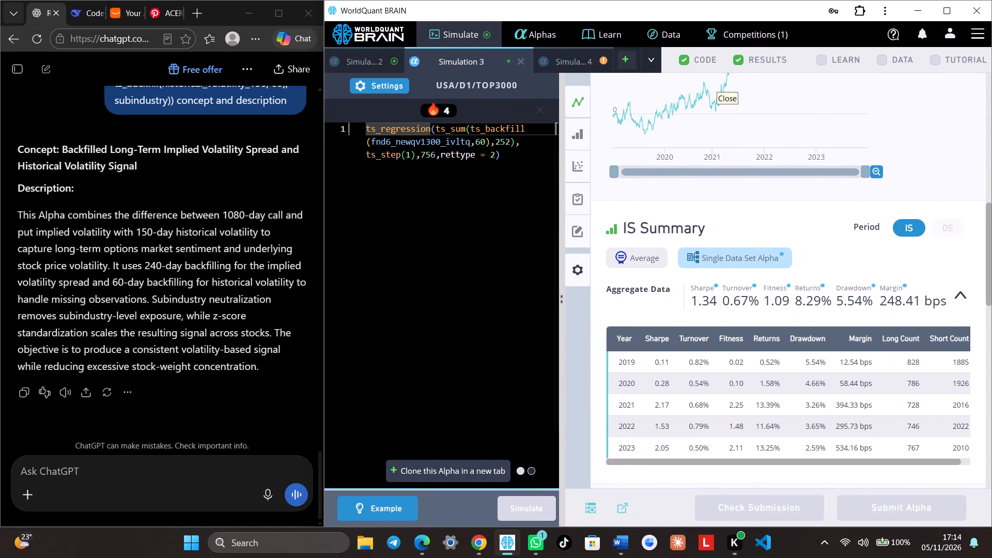
drag(562, 337, 548, 342)
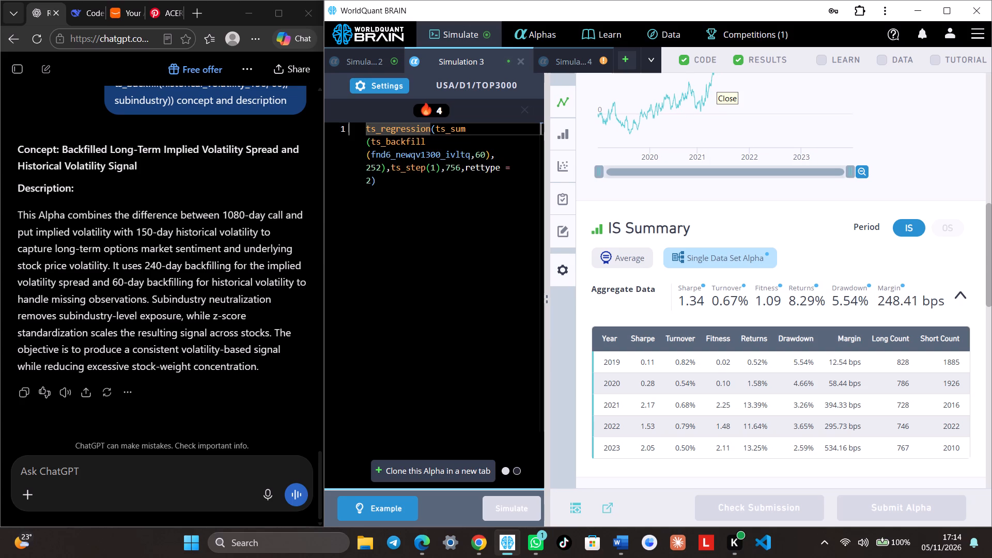
drag(548, 342, 555, 340)
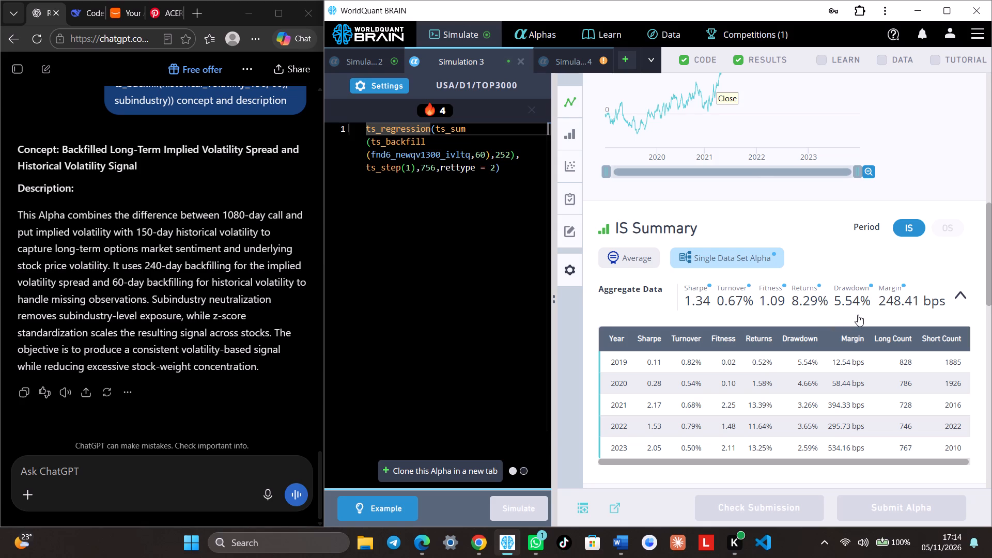
Review the PnL chart, simulation settings and IS Summary of the fnd6_newqv1300_ivltq regression alpha in Simulation 3.
scroll(858, 315, up, 4)
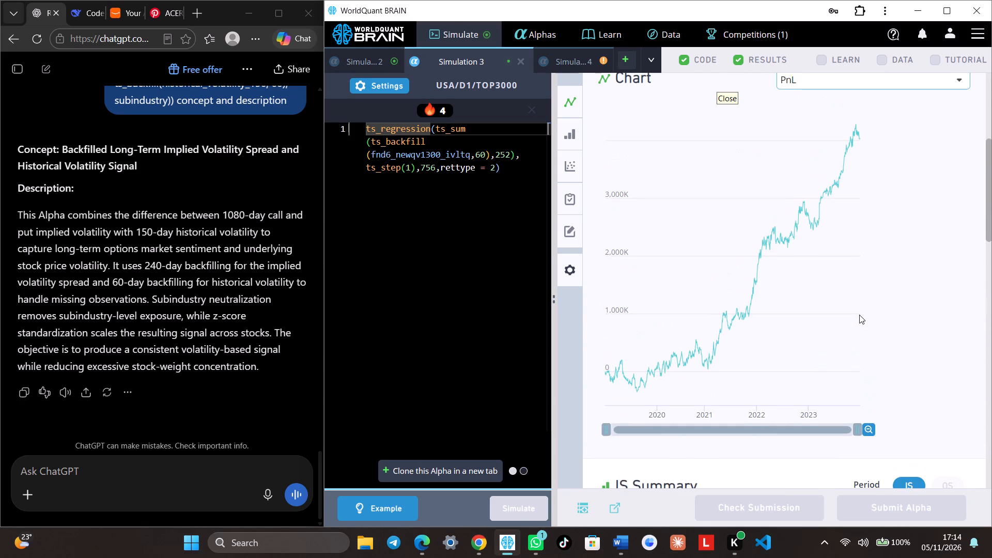
scroll(860, 315, up, 5)
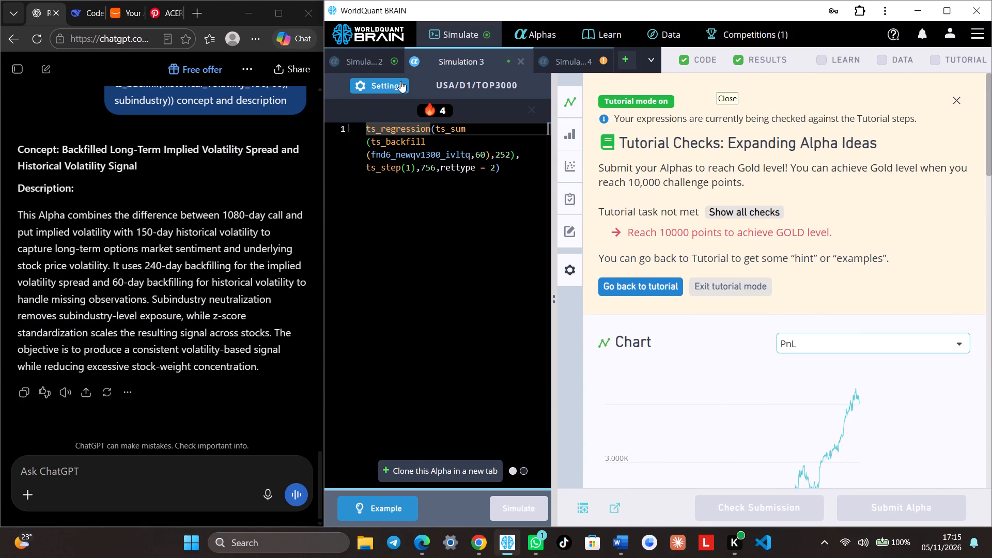
click(400, 82)
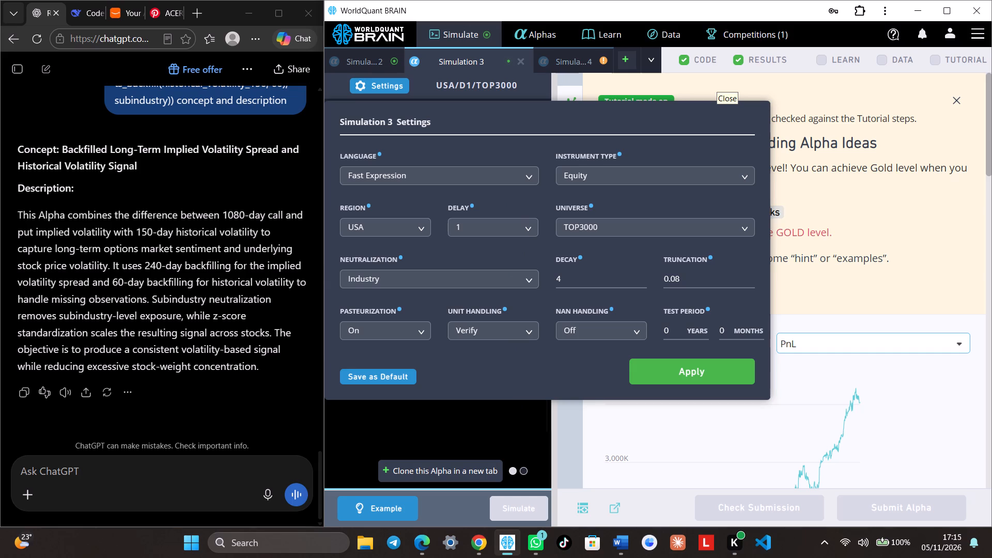
click(513, 422)
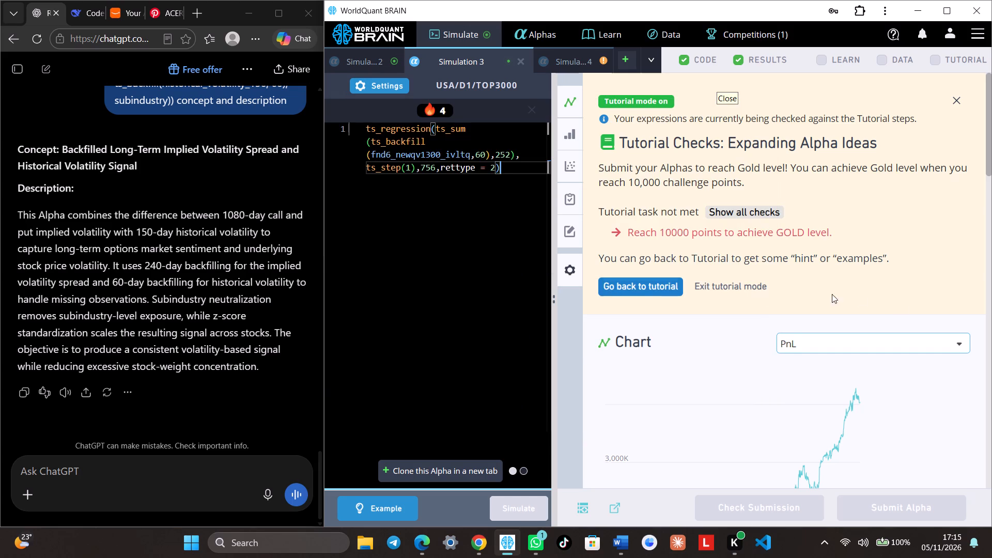
scroll(910, 306, down, 9)
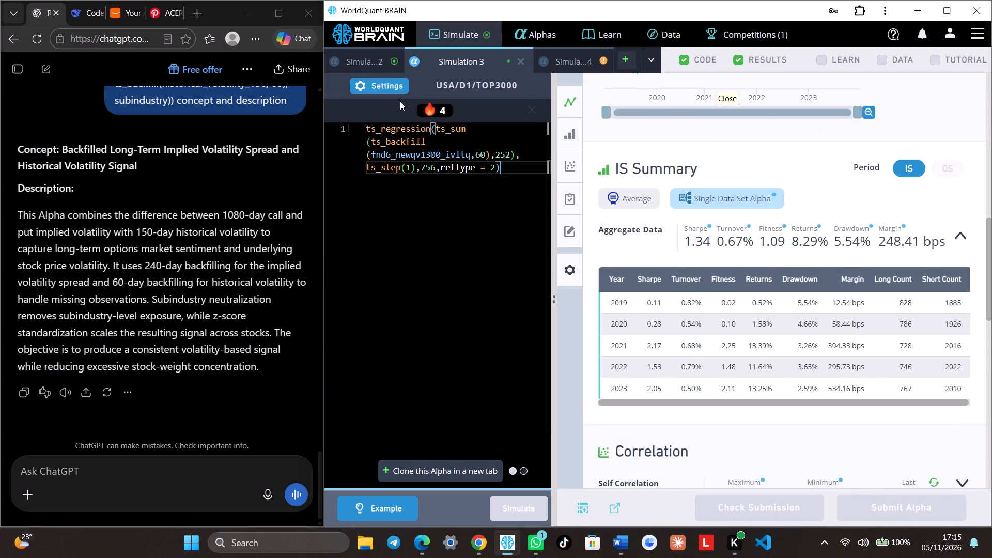
Set the neutralization of Simulation 3 to Subindustry and apply the settings.
click(395, 89)
click(482, 284)
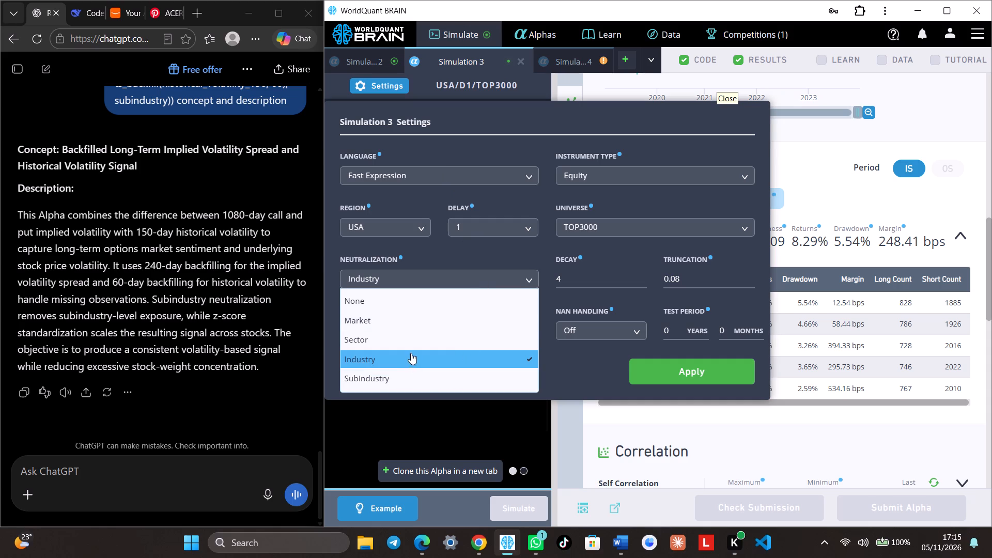
click(426, 377)
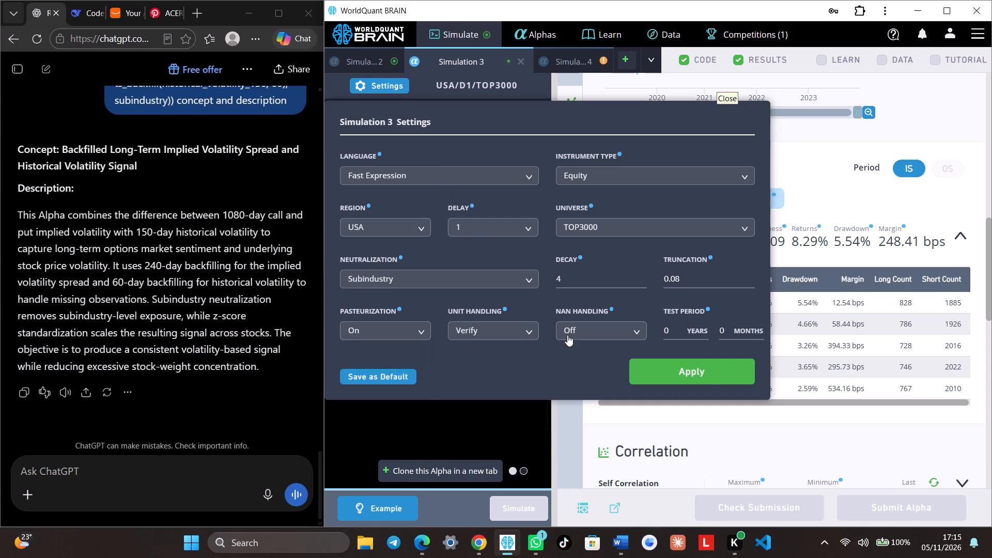
click(708, 373)
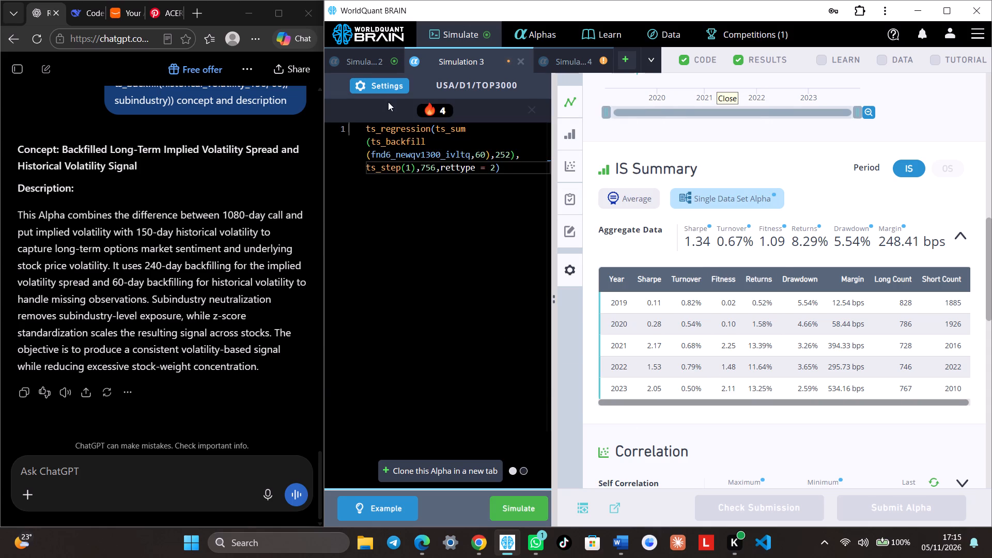
Set the ts_backfill window for fnd6_newqv1300_ivltq to 240 and simulate the Simulation 3 alpha.
click(481, 157)
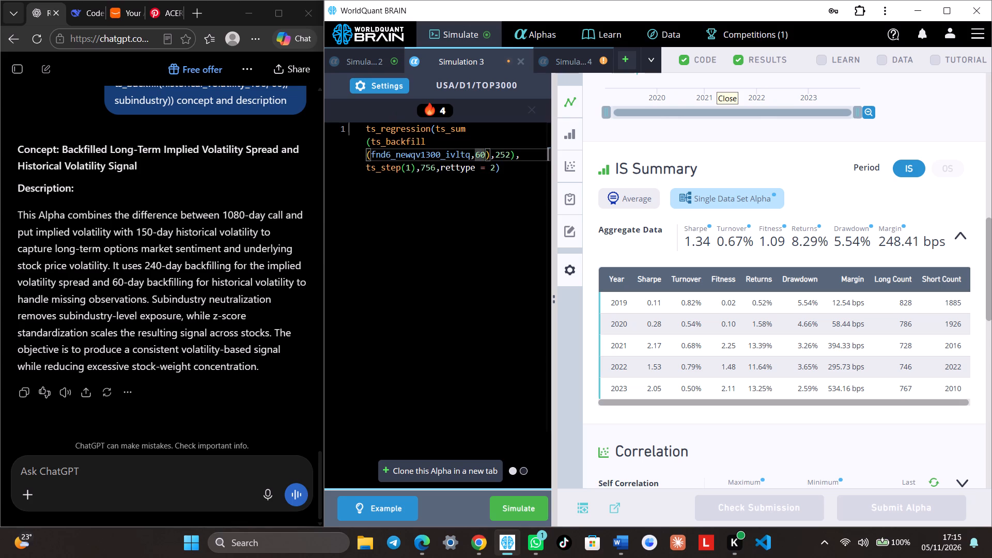
key(BackSpace)
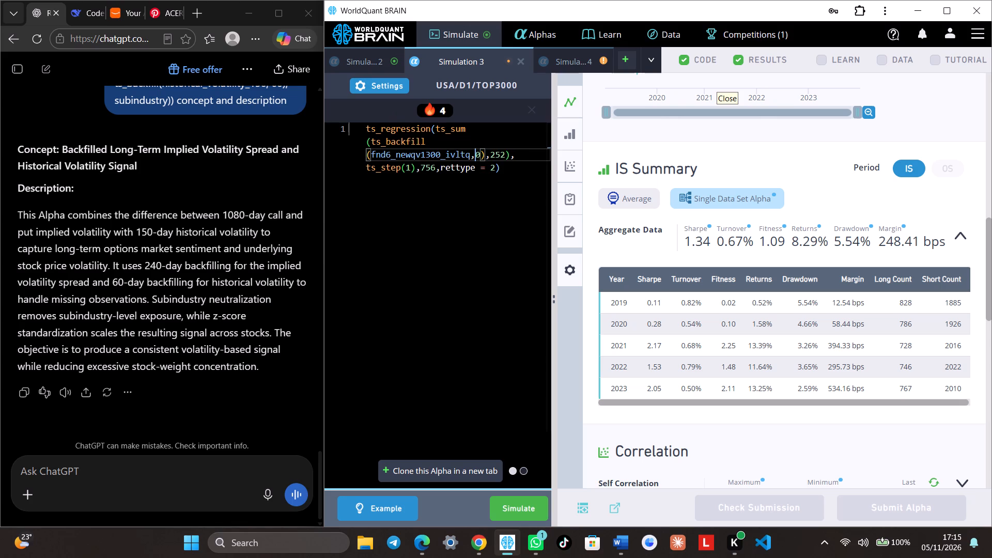
key(1)
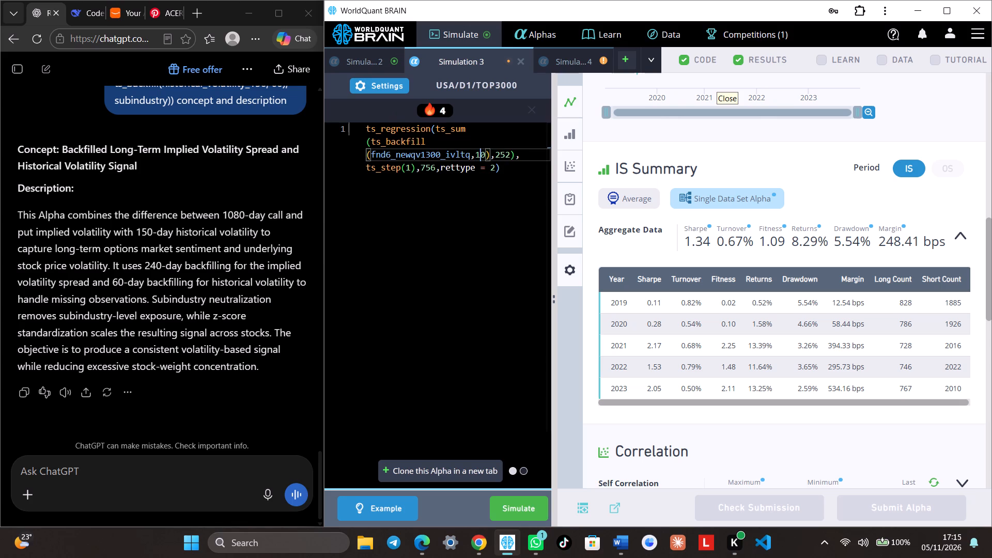
key(BackSpace)
text(24)
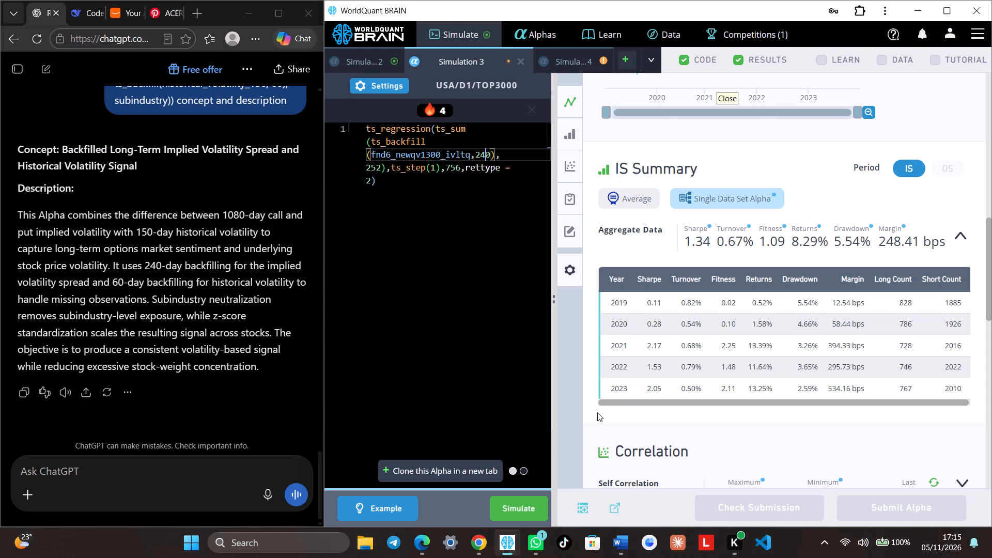
click(540, 509)
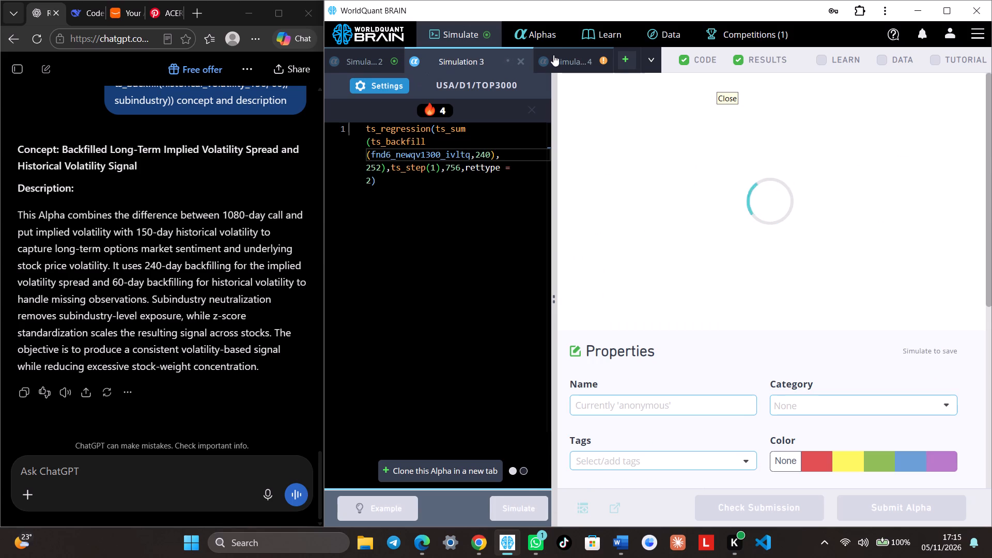
Reveal the test period in Simulation 4's TOP200 results and examine the chart and summary for the IS period.
click(555, 55)
scroll(725, 253, down, 3)
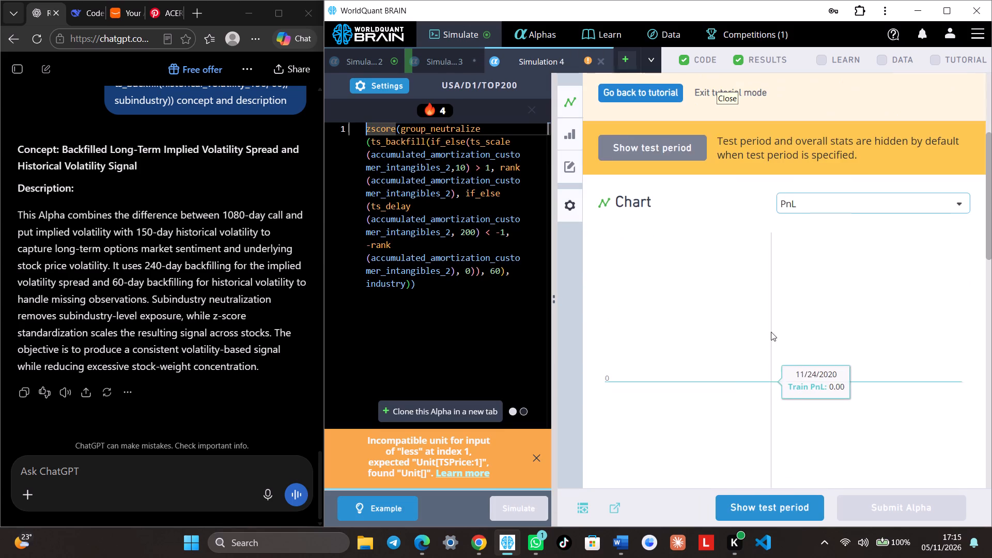
scroll(771, 332, down, 4)
scroll(793, 375, down, 3)
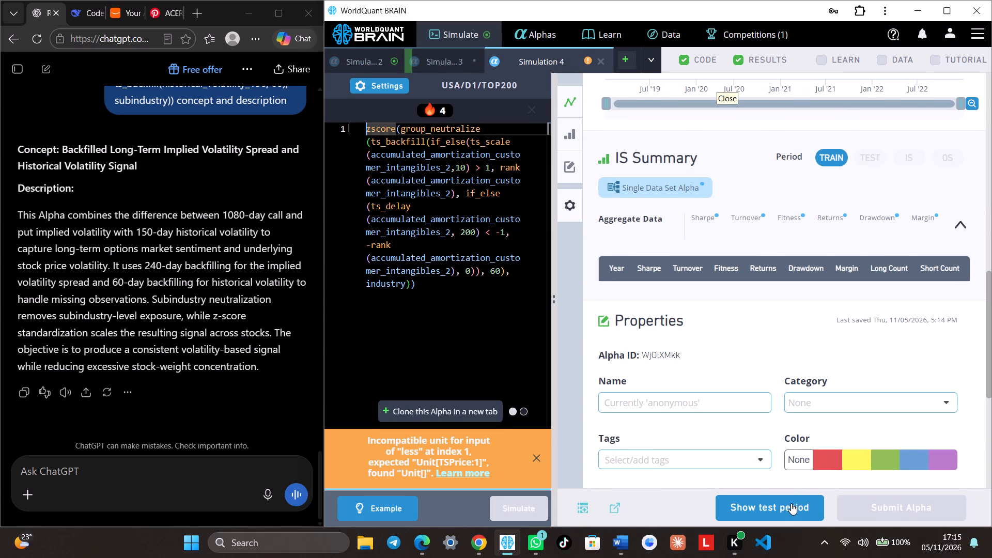
click(791, 503)
scroll(798, 357, up, 3)
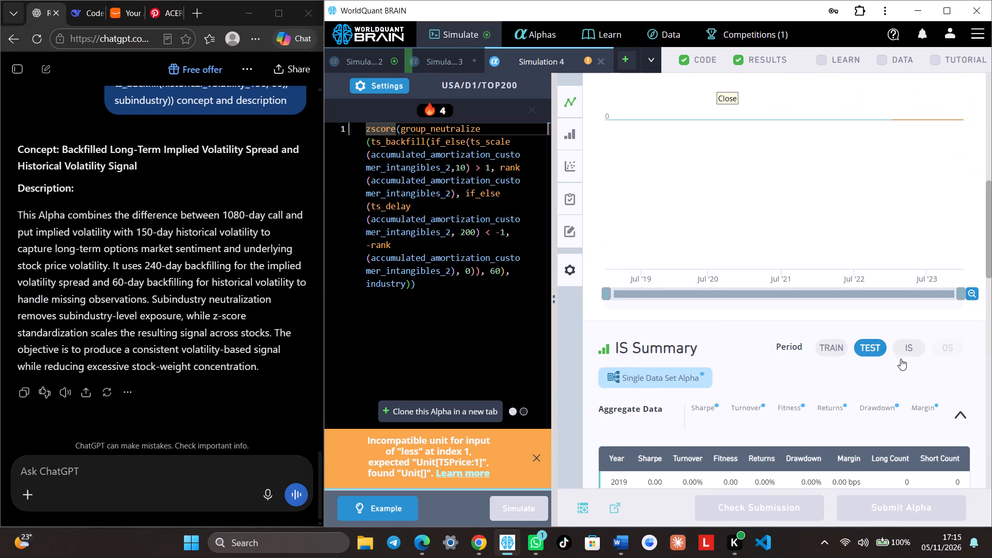
click(912, 352)
scroll(856, 365, up, 4)
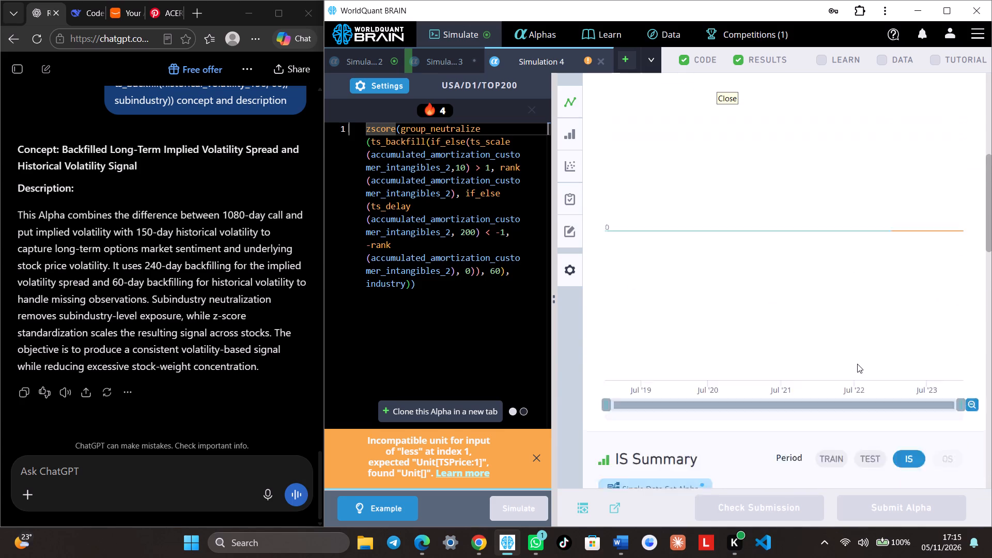
scroll(811, 336, up, 2)
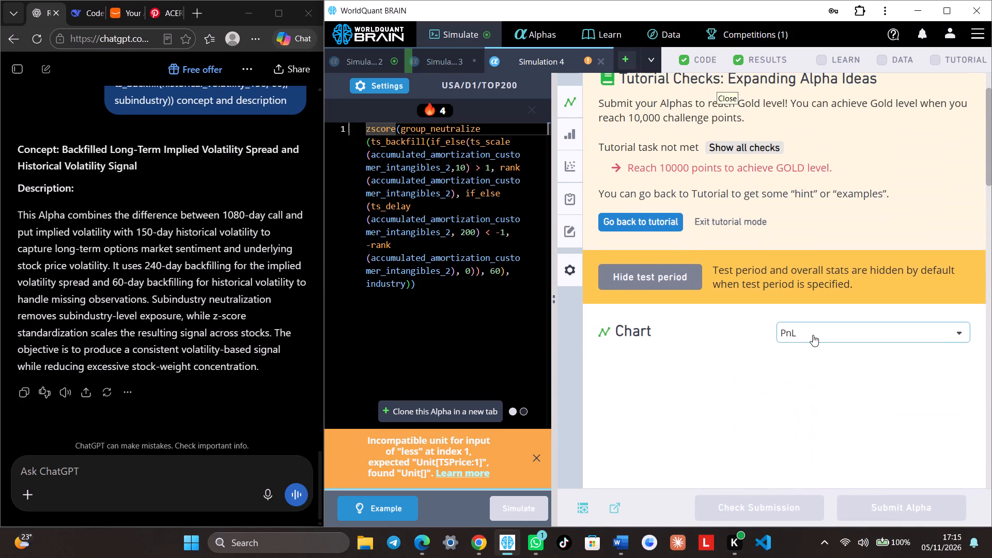
scroll(813, 335, up, 5)
Check the aggregate data and the failed tests in the IS Testing Status of Simulation 4.
scroll(822, 323, down, 7)
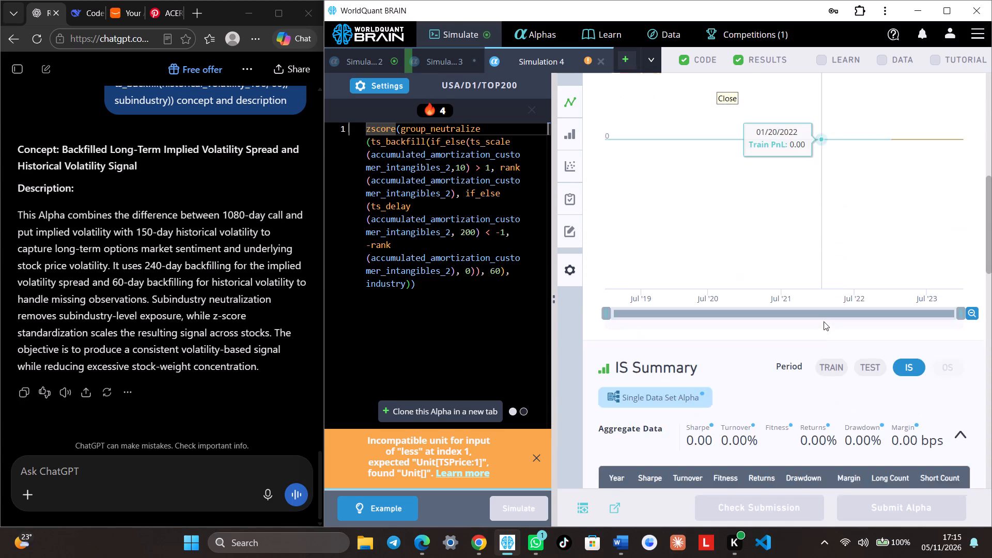
scroll(826, 319, down, 8)
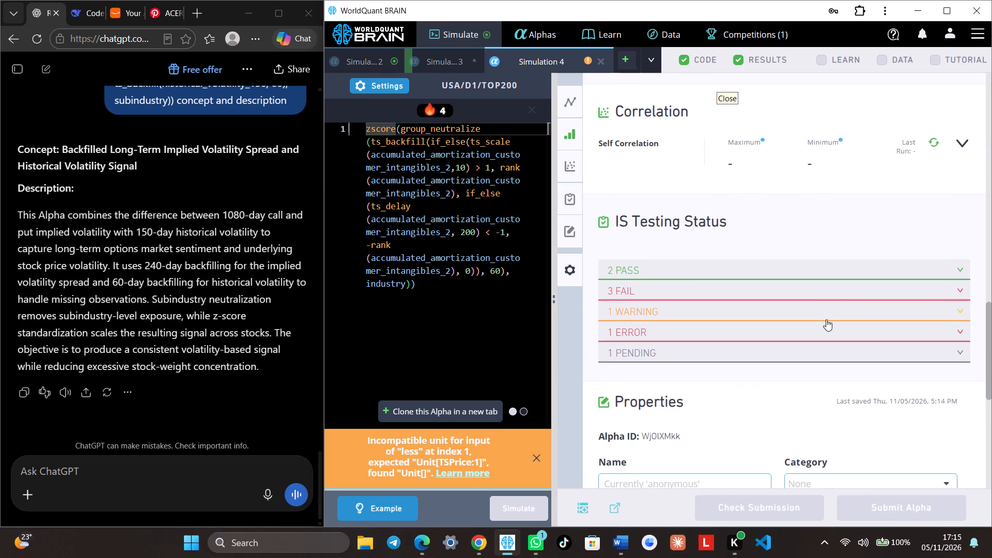
click(830, 290)
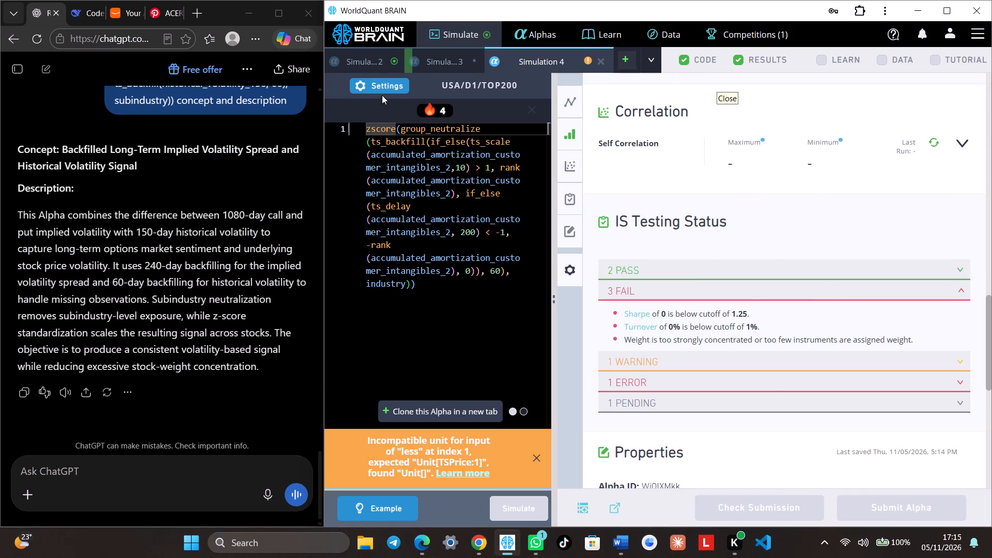
Set the neutralization of Simulation 4 to Subindustry and apply the settings.
click(386, 81)
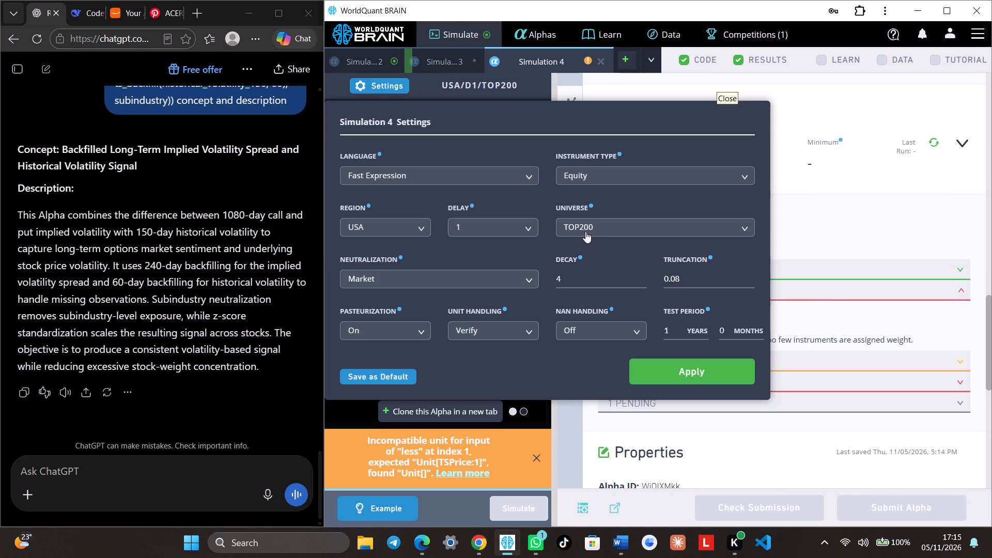
click(528, 276)
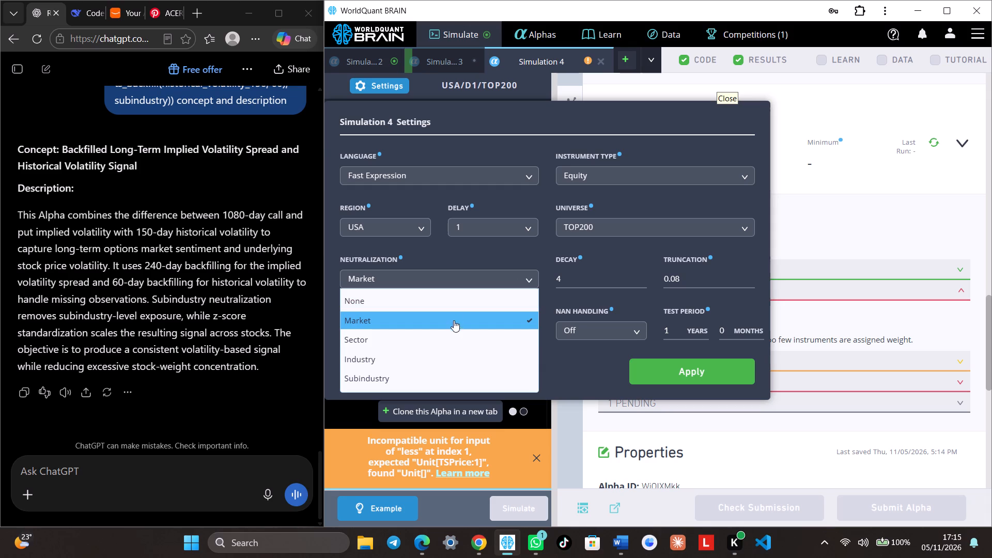
click(439, 370)
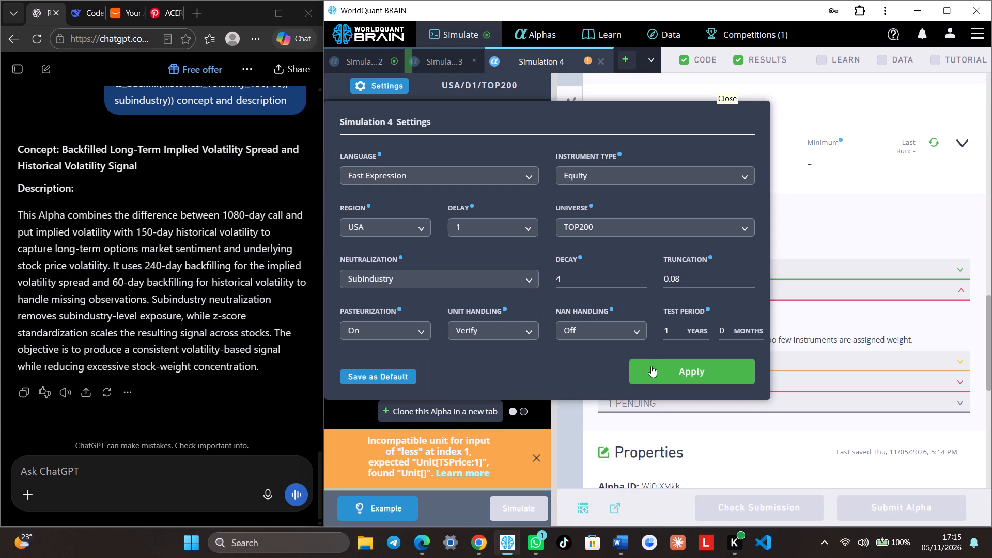
click(651, 366)
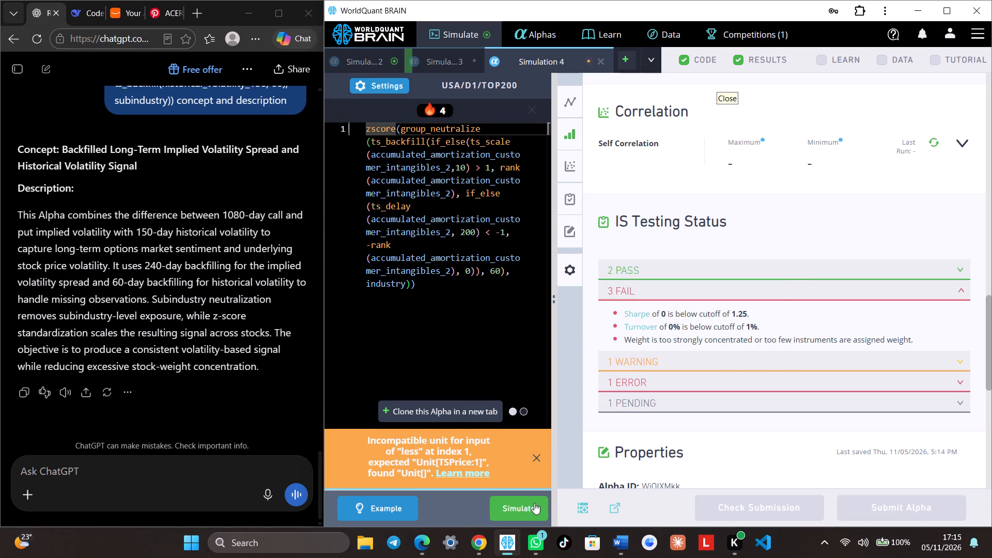
Simulate the Simulation 4 alpha with its updated neutralization setting.
click(534, 503)
Review Simulation 2's chart, IS summary, failed test in IS Testing Status, and simulation settings.
click(382, 59)
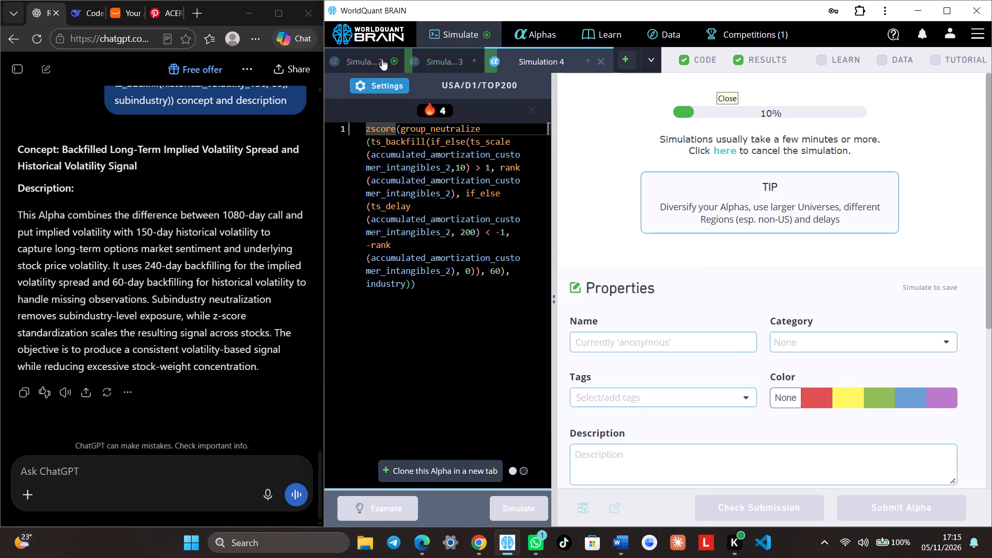
scroll(708, 248, down, 7)
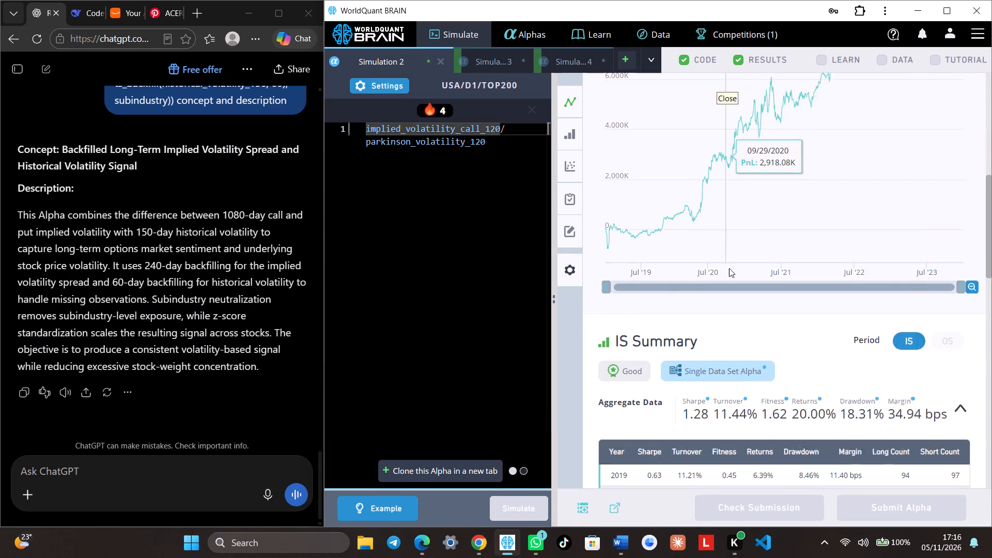
scroll(895, 320, down, 6)
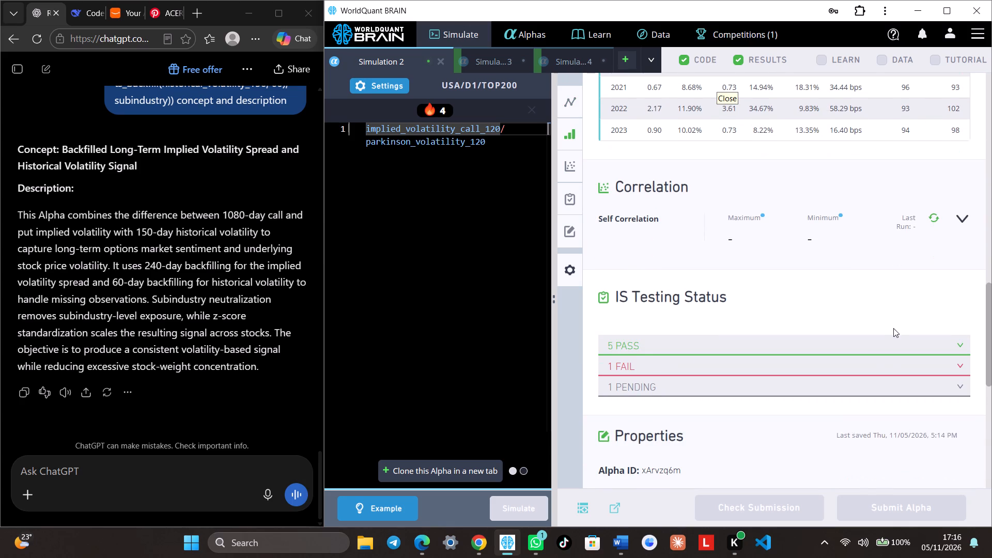
click(887, 361)
scroll(894, 353, up, 3)
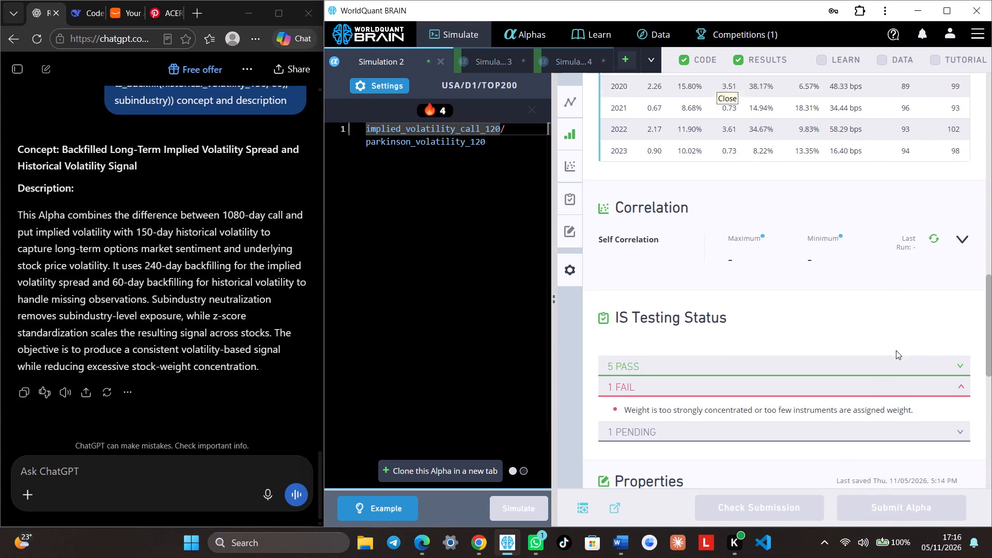
scroll(896, 350, up, 6)
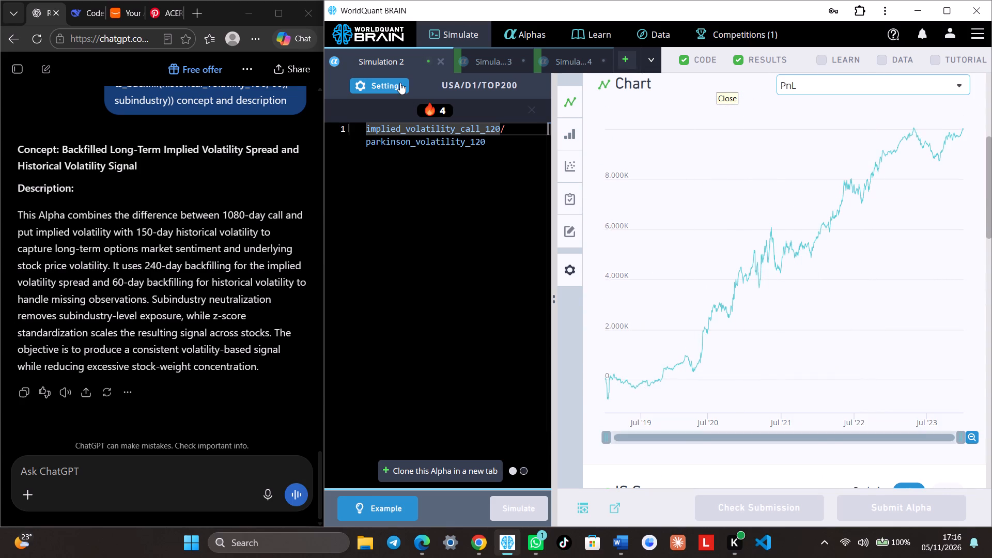
click(400, 81)
click(429, 434)
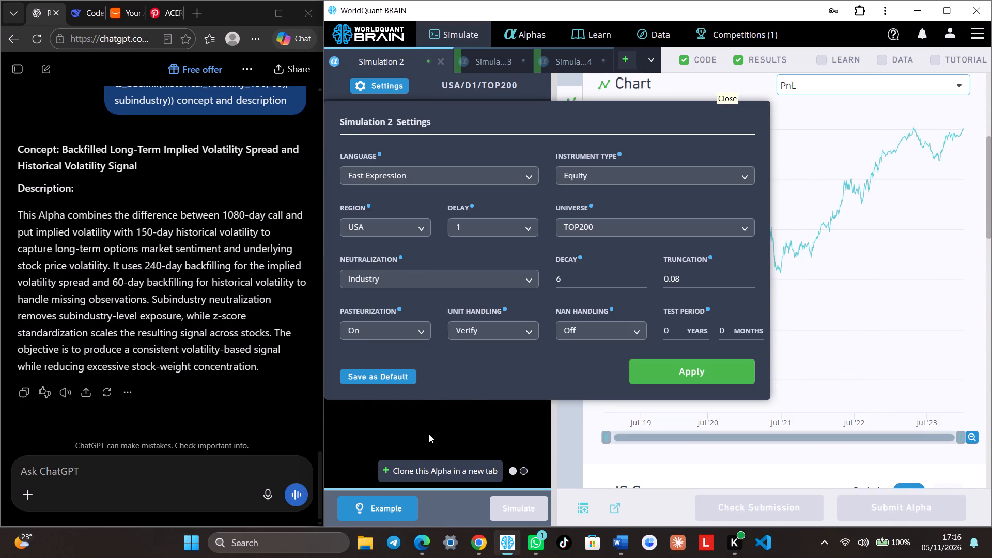
right_click(496, 136)
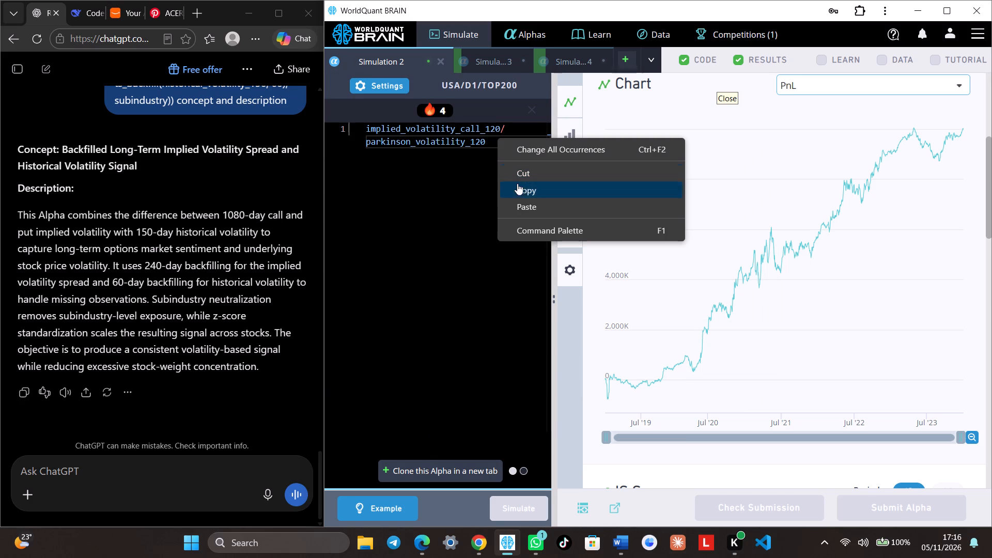
click(526, 189)
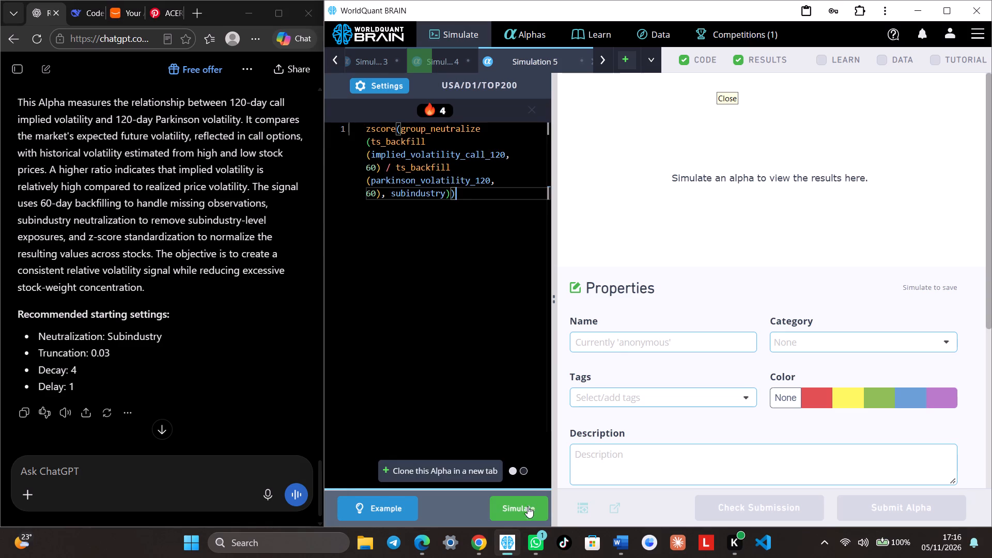
click(524, 512)
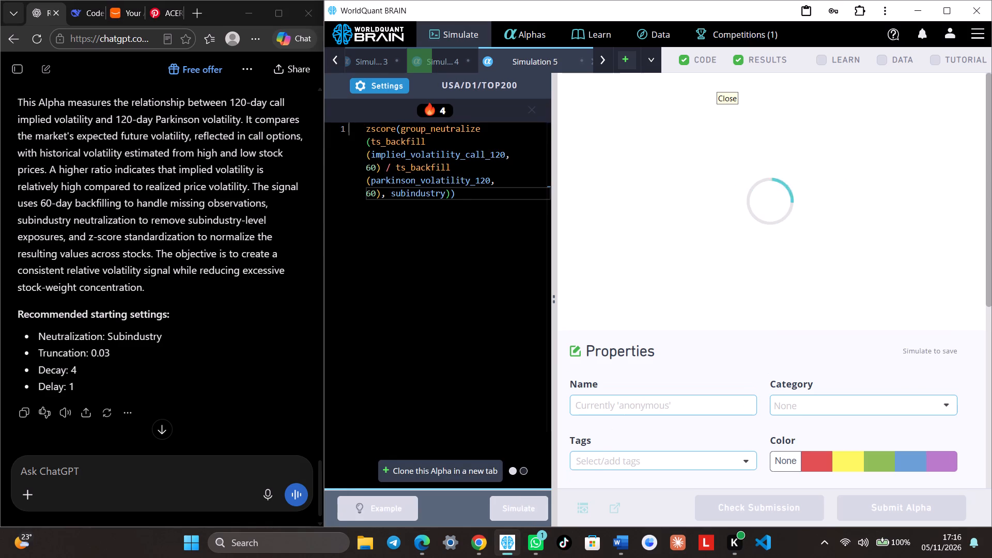
Reveal the test period in Simulation 4's results and examine the summary for the IS period.
click(447, 61)
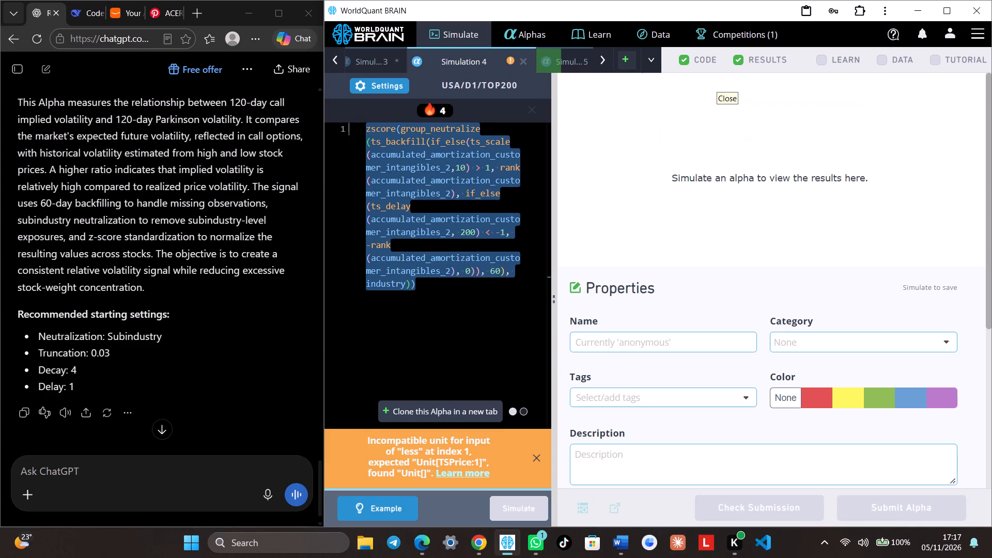
scroll(534, 329, down, 1)
click(793, 505)
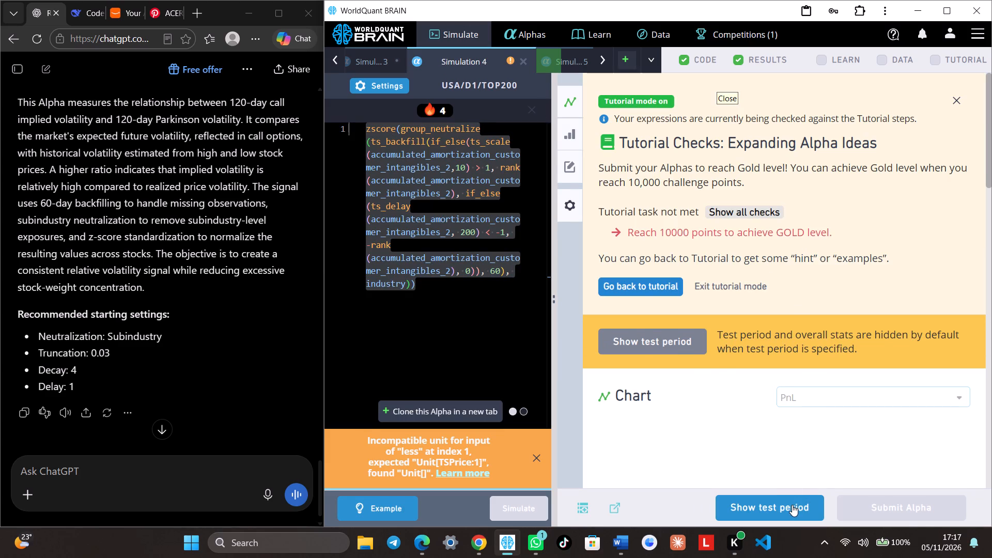
scroll(793, 433, down, 5)
scroll(832, 405, down, 3)
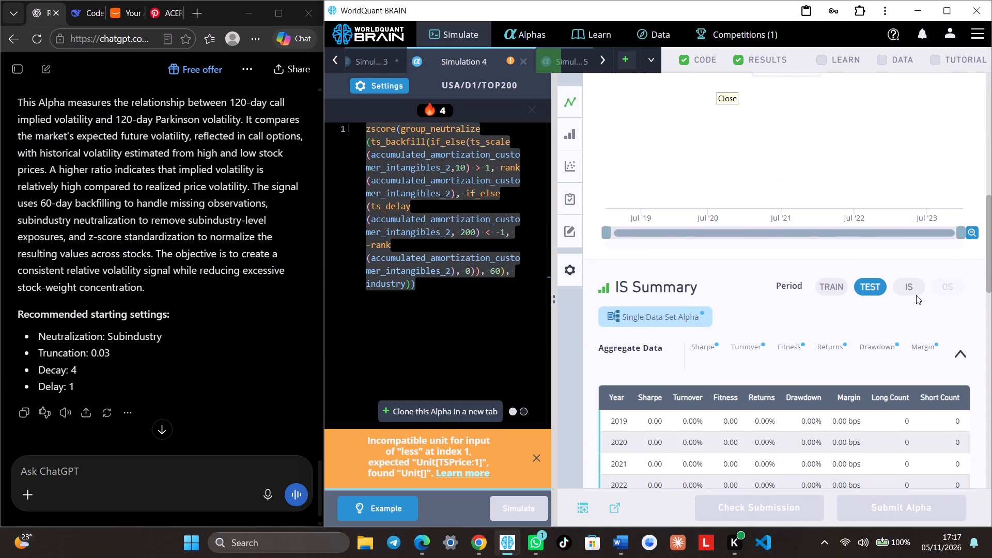
click(916, 288)
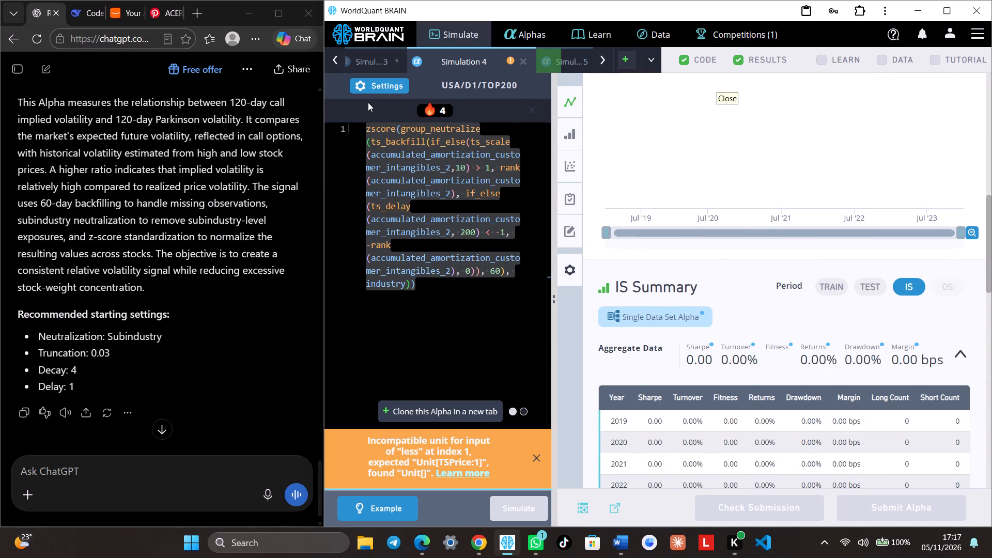
Maximize the WorldQuant BRAIN window and widen the code editor so the expression wraps onto fewer lines.
click(955, 11)
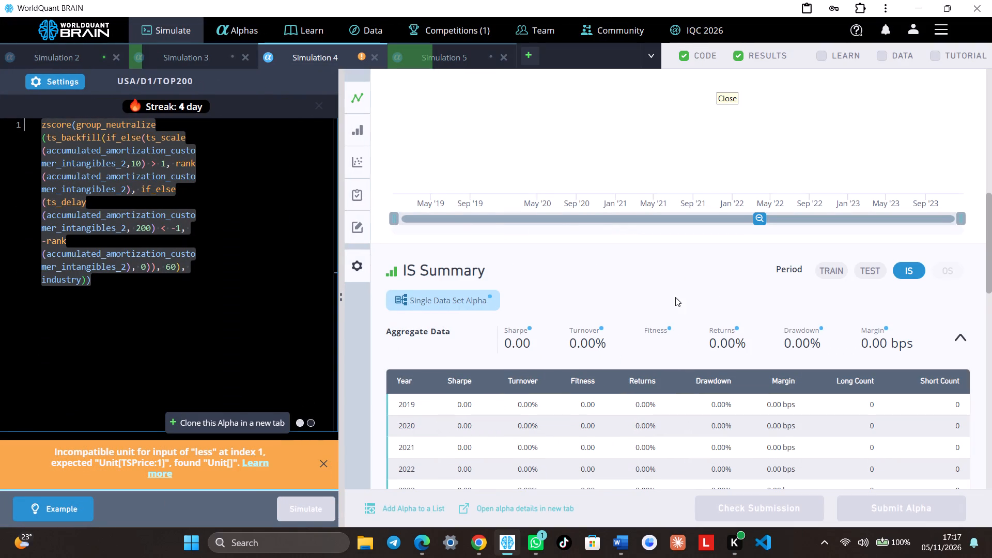
drag(339, 274, 478, 261)
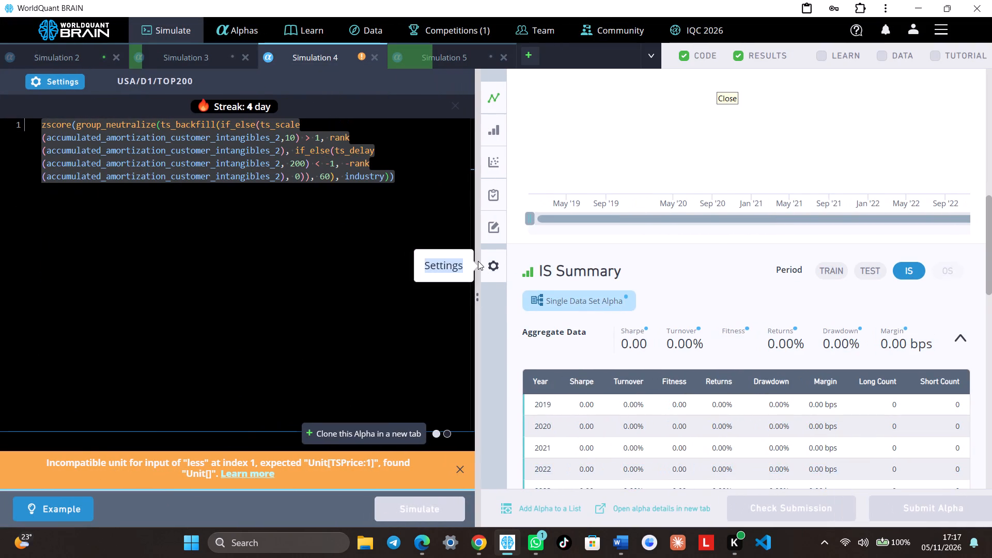
drag(478, 261, 439, 269)
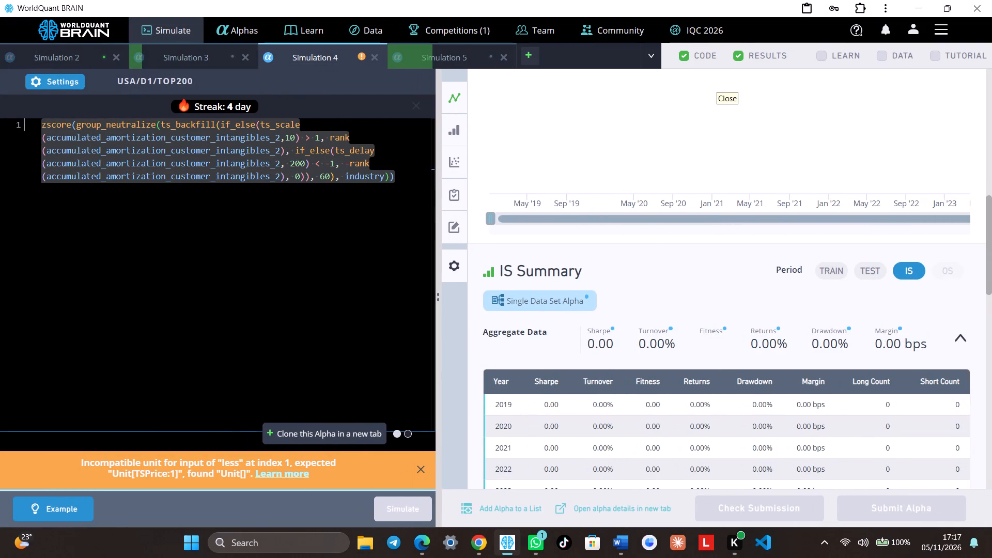
drag(439, 269, 424, 272)
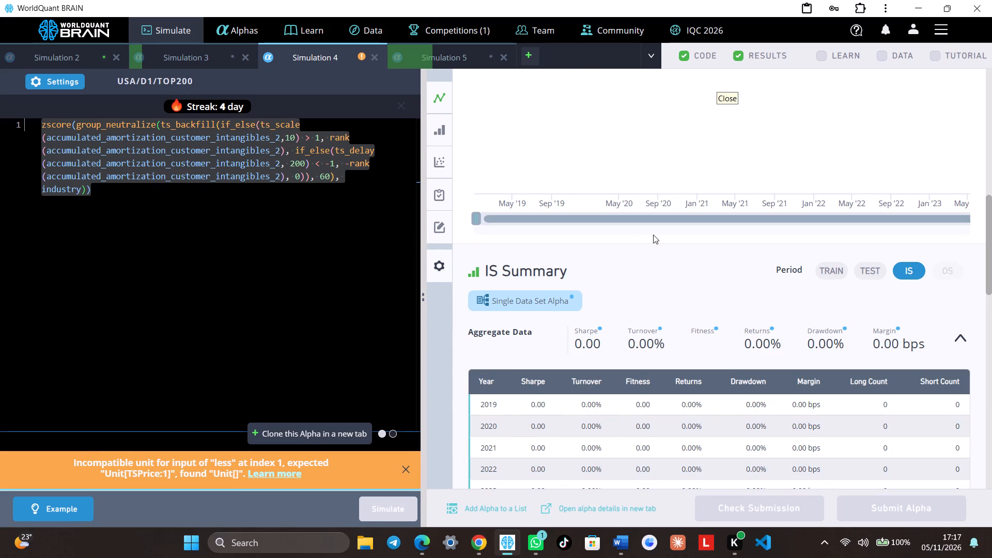
Check Simulation 4's IS Testing Status, set its universe to TOP2000, and simulate the alpha.
scroll(709, 261, down, 4)
scroll(632, 332, down, 3)
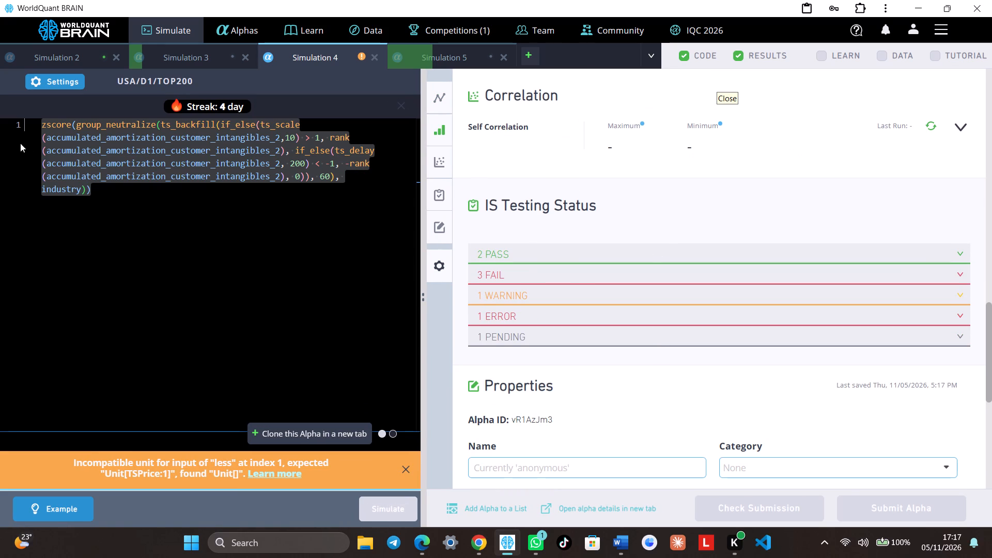
click(55, 82)
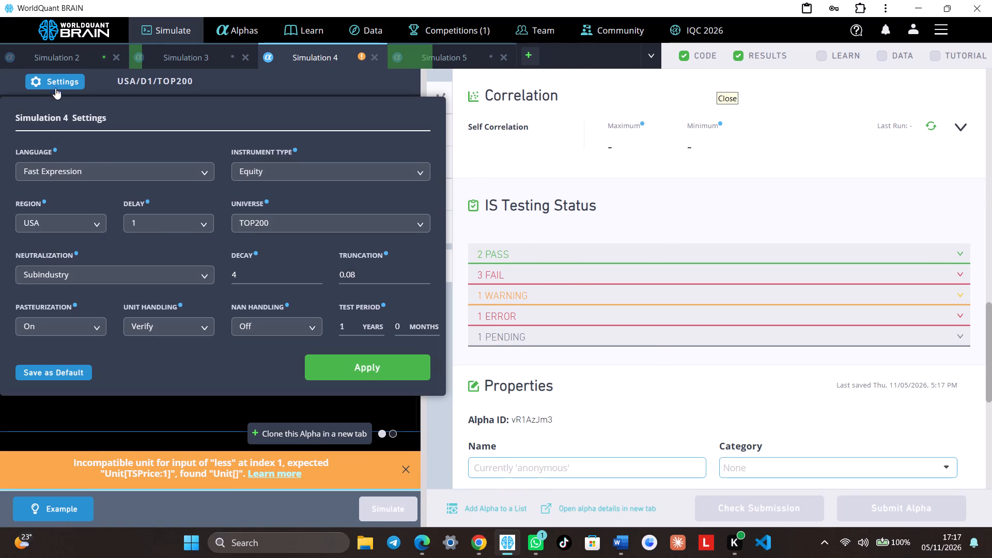
click(261, 224)
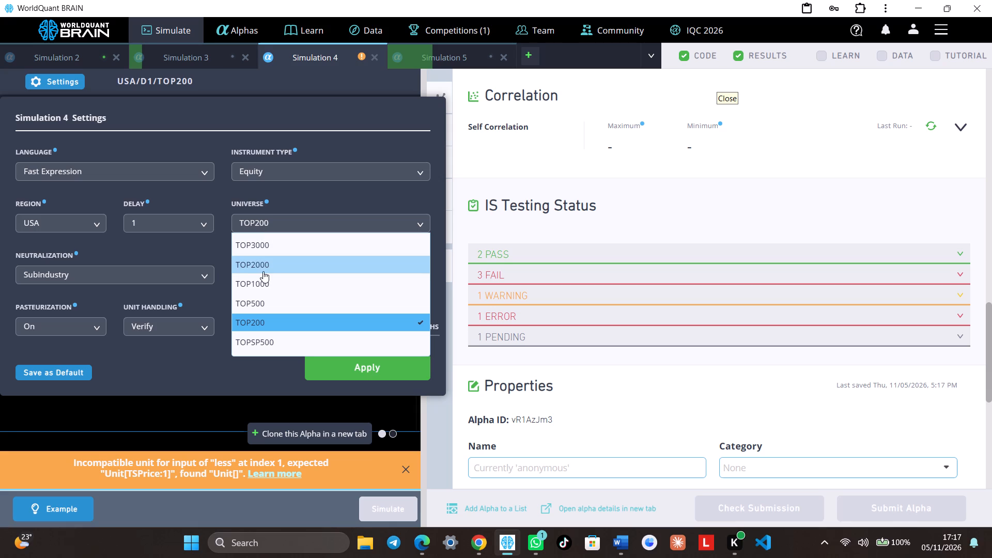
click(263, 270)
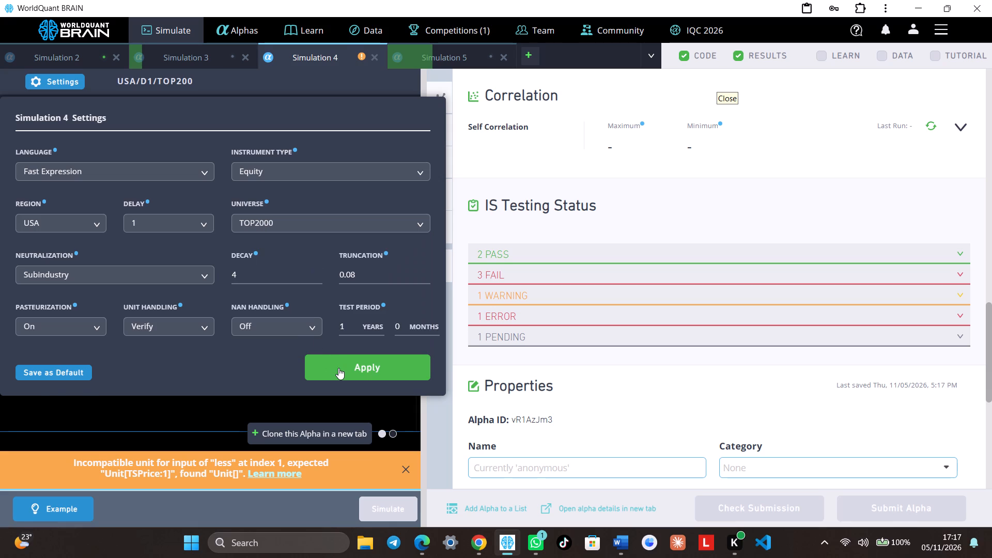
click(338, 368)
click(383, 505)
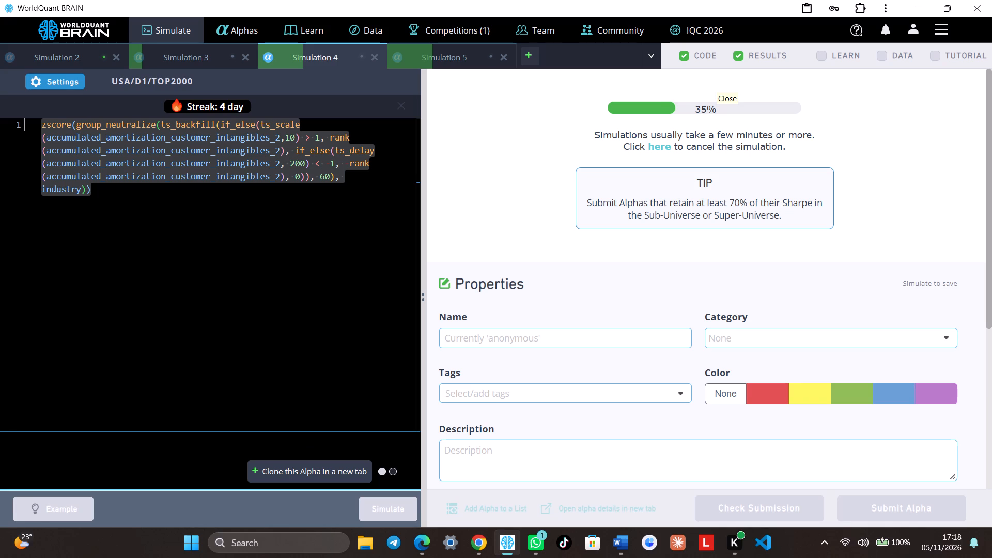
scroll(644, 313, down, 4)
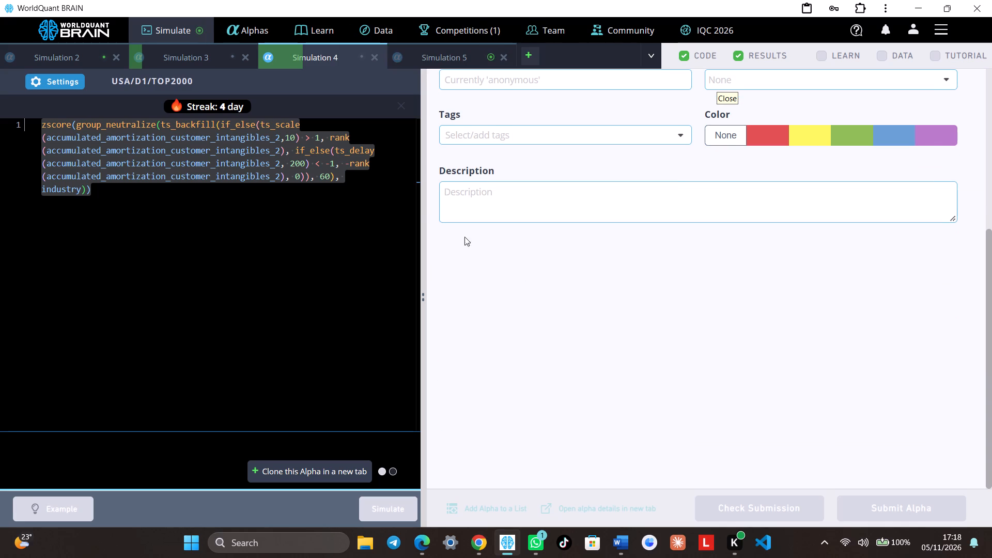
Examine Simulation 5's IS Summary and the passed and failed checks in its IS Testing Status.
click(467, 59)
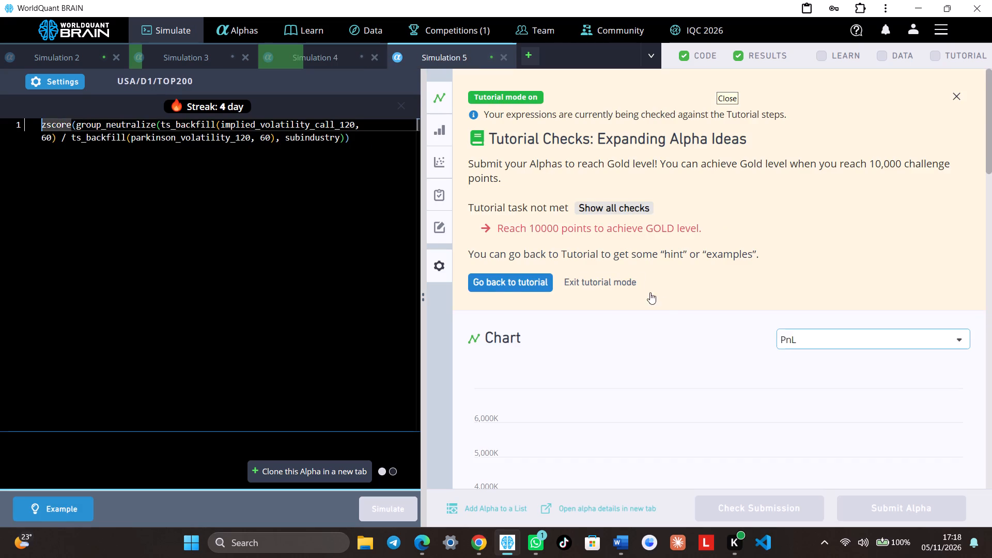
scroll(676, 303, down, 8)
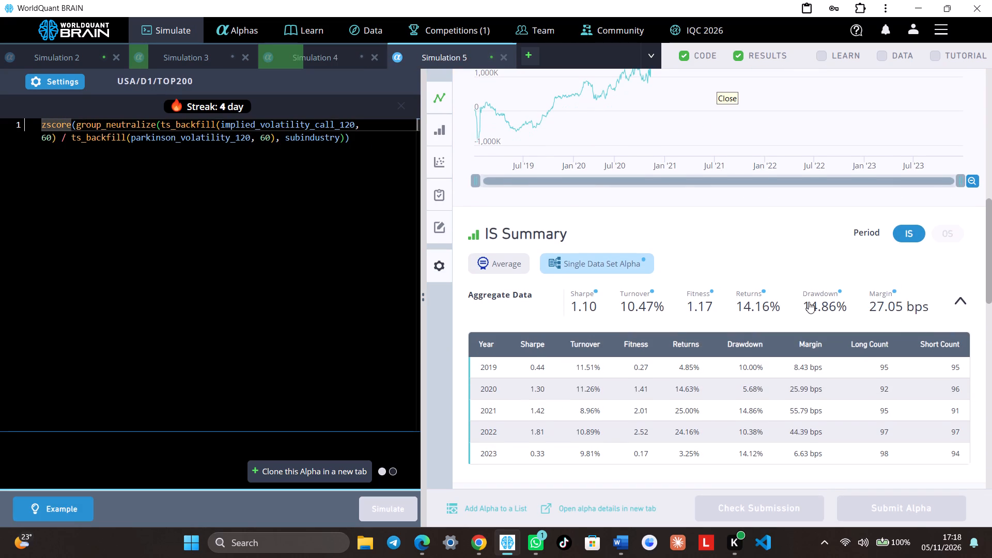
scroll(665, 330, down, 5)
click(611, 354)
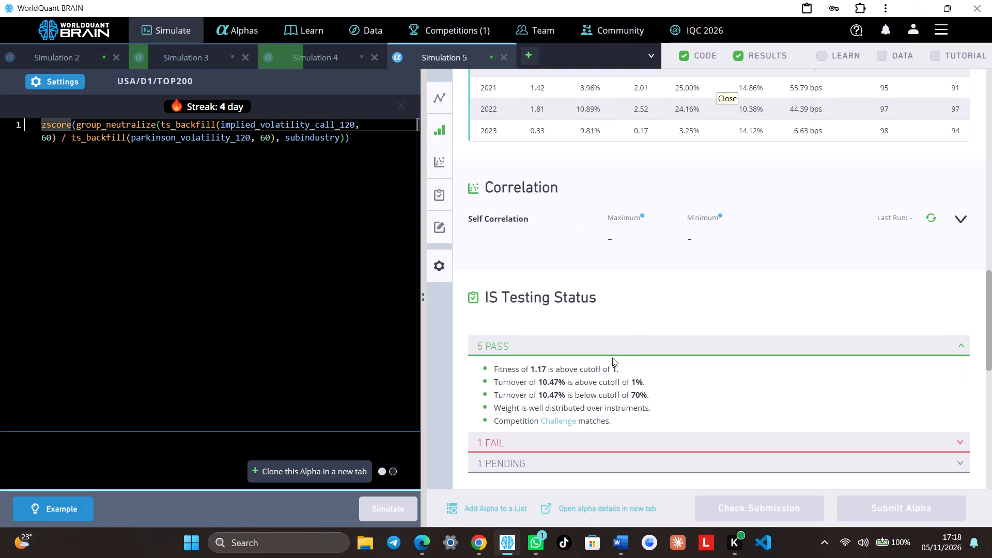
click(631, 441)
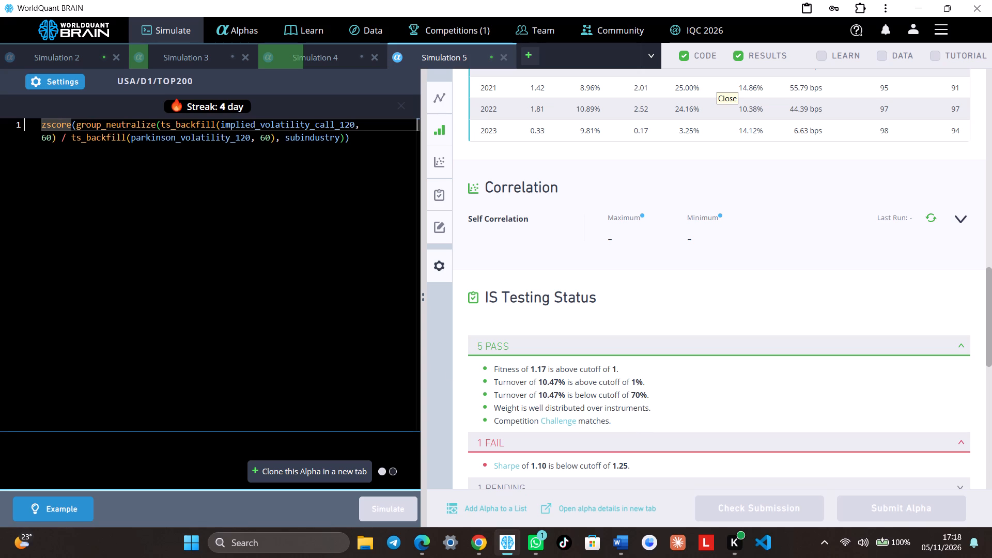
Set Simulation 5's neutralization to Subindustry and simulate the alpha.
click(56, 81)
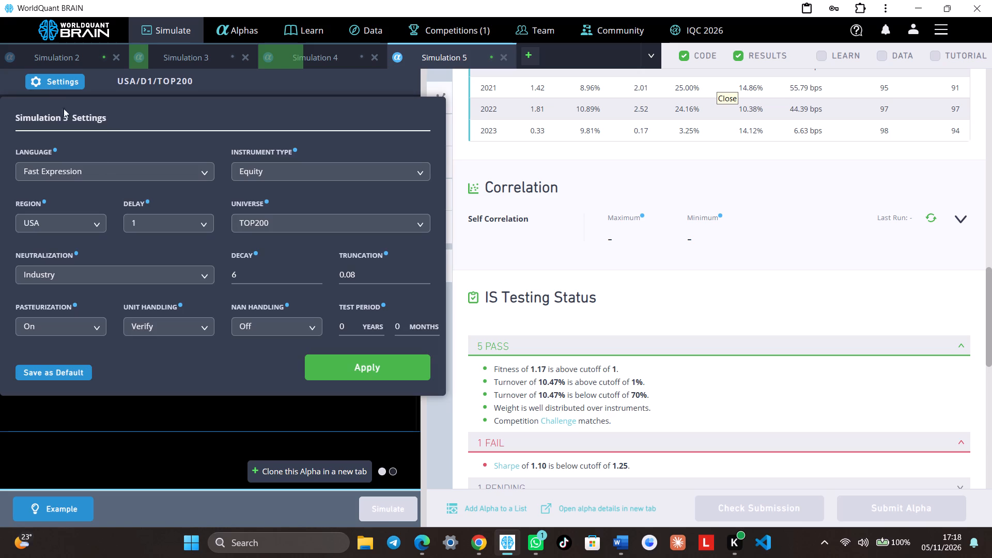
click(278, 216)
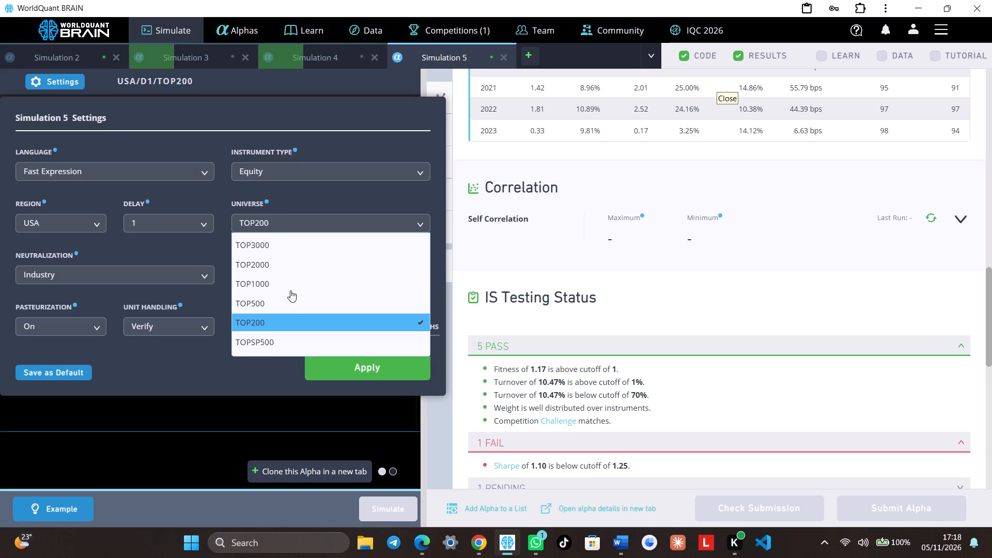
click(170, 276)
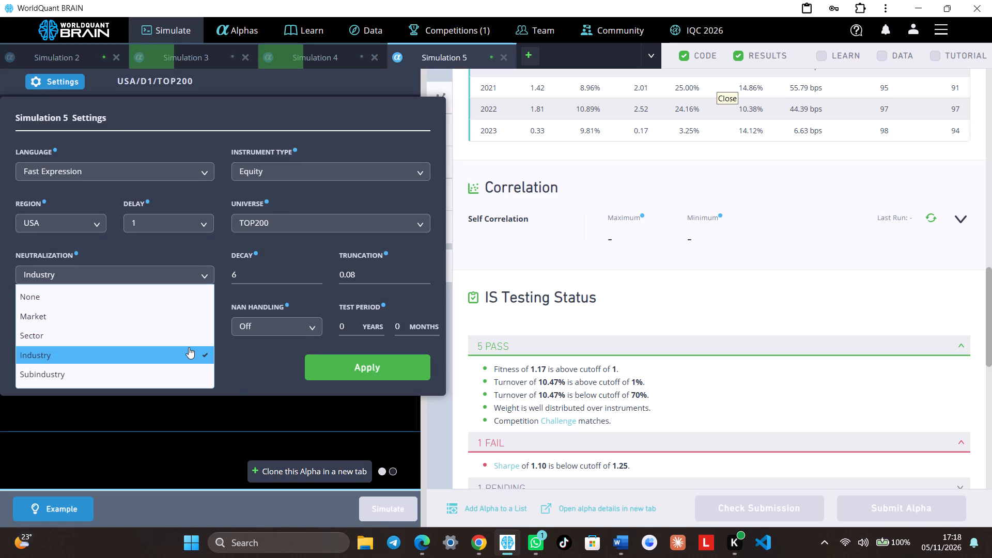
click(167, 377)
click(342, 370)
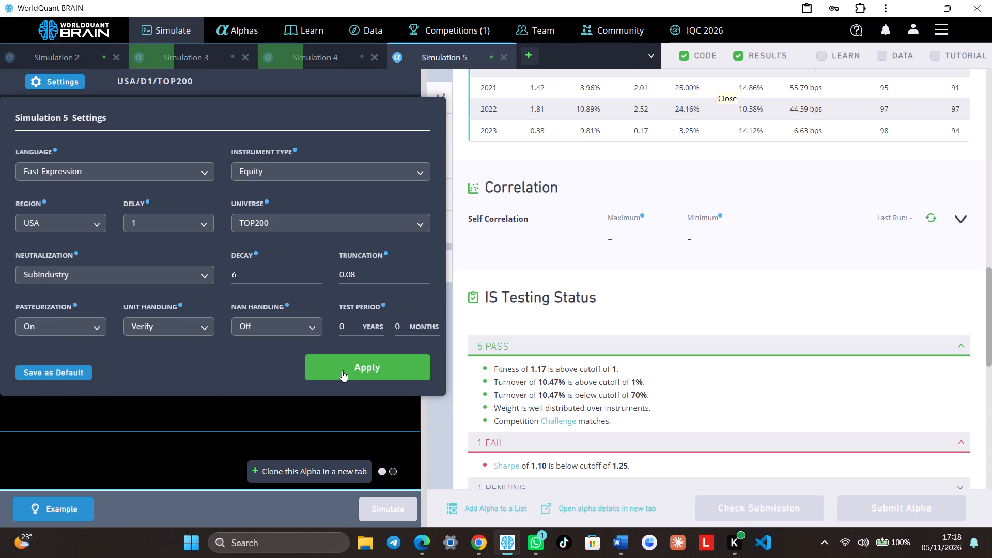
click(391, 502)
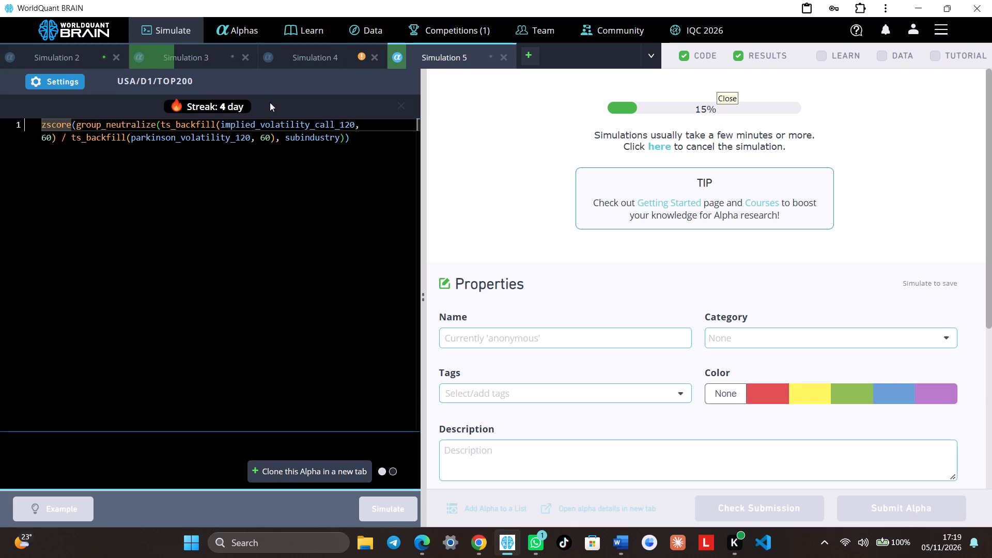
Reveal the test period in Simulation 4's results and examine the IS period summary and failed IS tests.
click(319, 51)
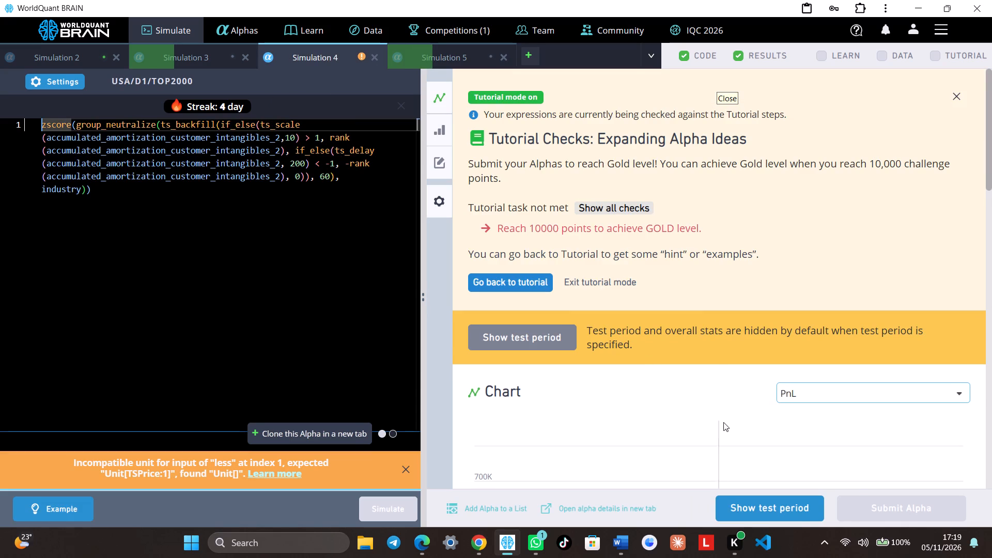
click(773, 498)
scroll(747, 390, down, 5)
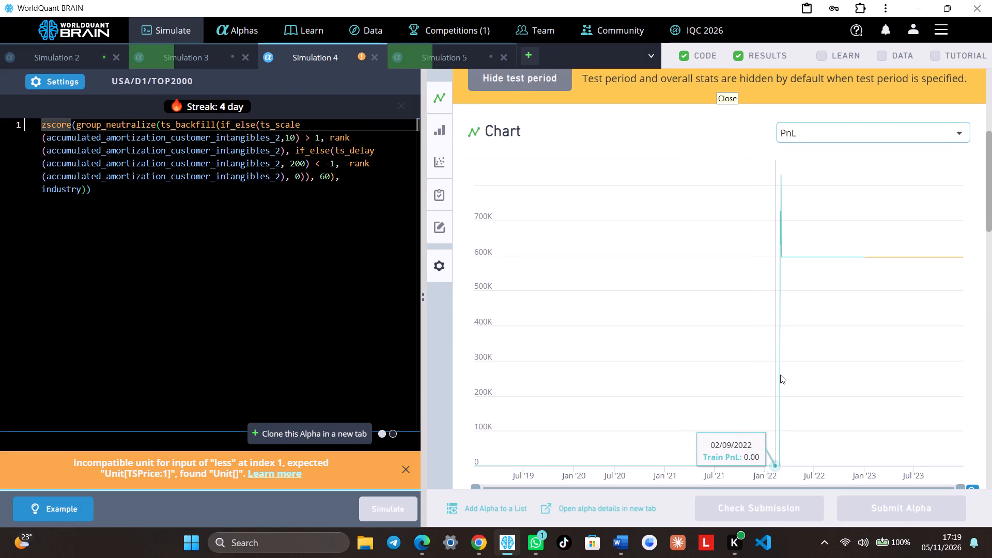
scroll(780, 375, down, 2)
click(908, 349)
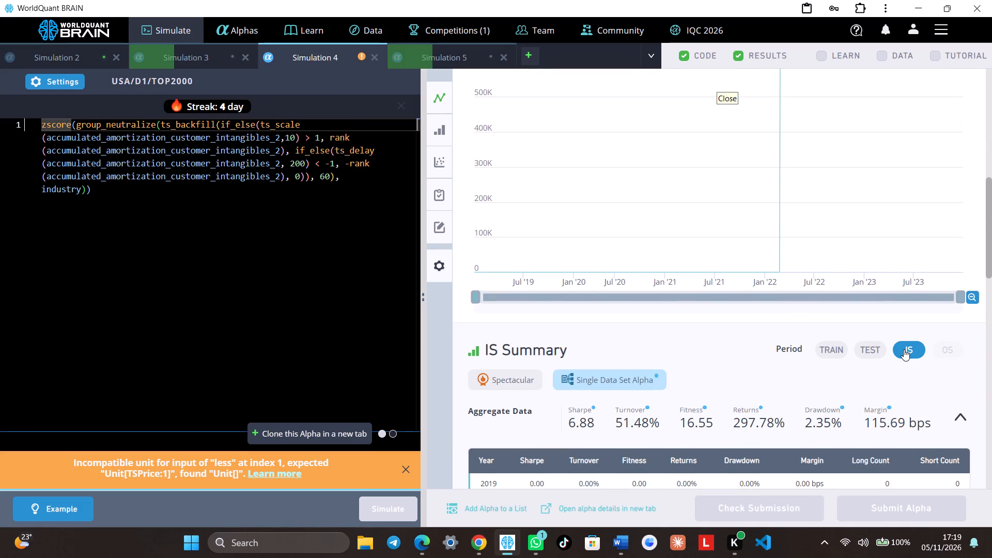
scroll(893, 349, down, 8)
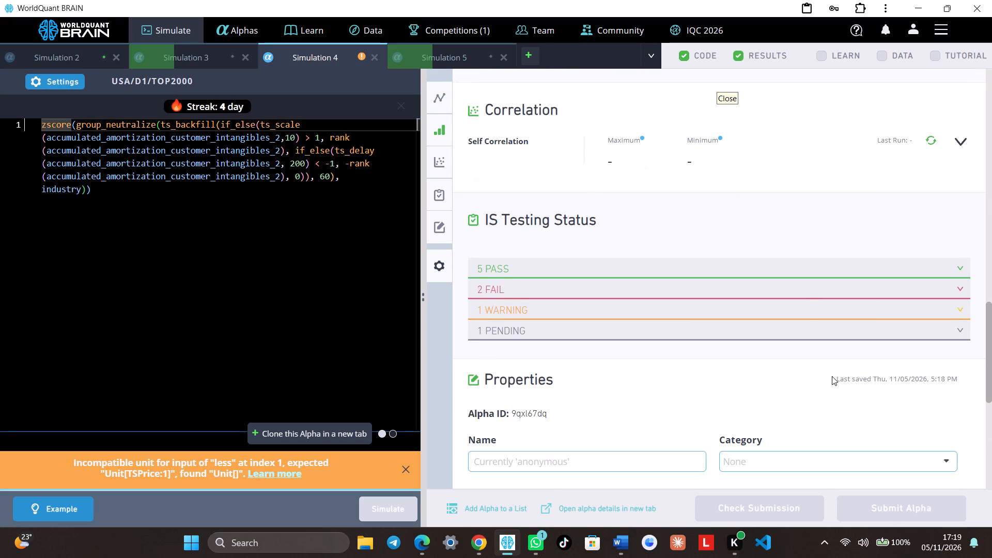
click(810, 289)
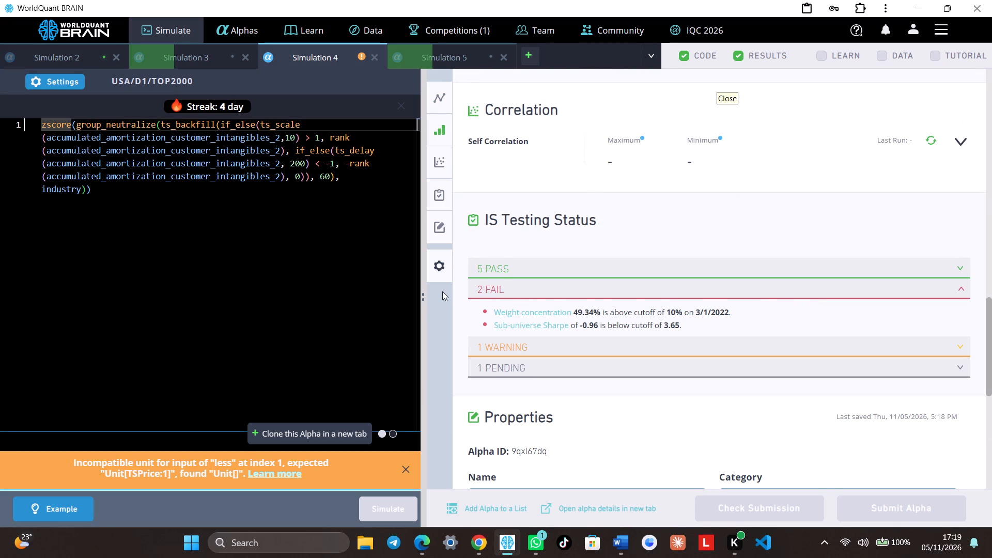
Set the ts_backfill window in Simulation 4's expression to 252.
click(324, 178)
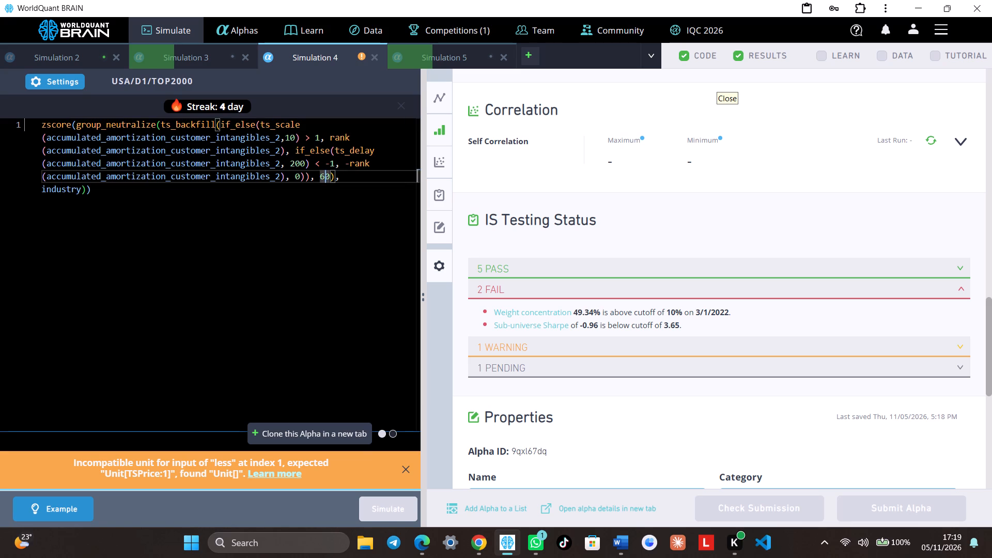
key(BackSpace)
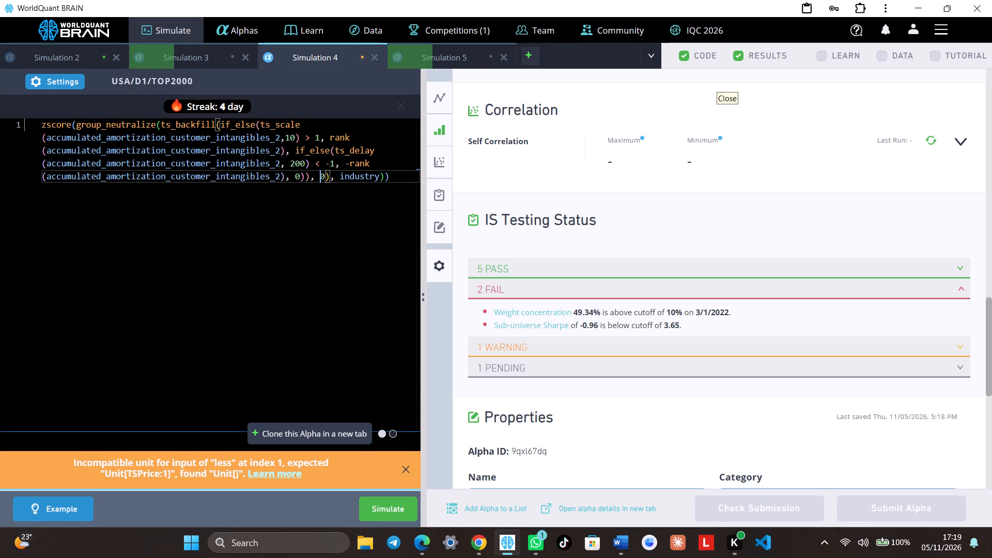
key(3)
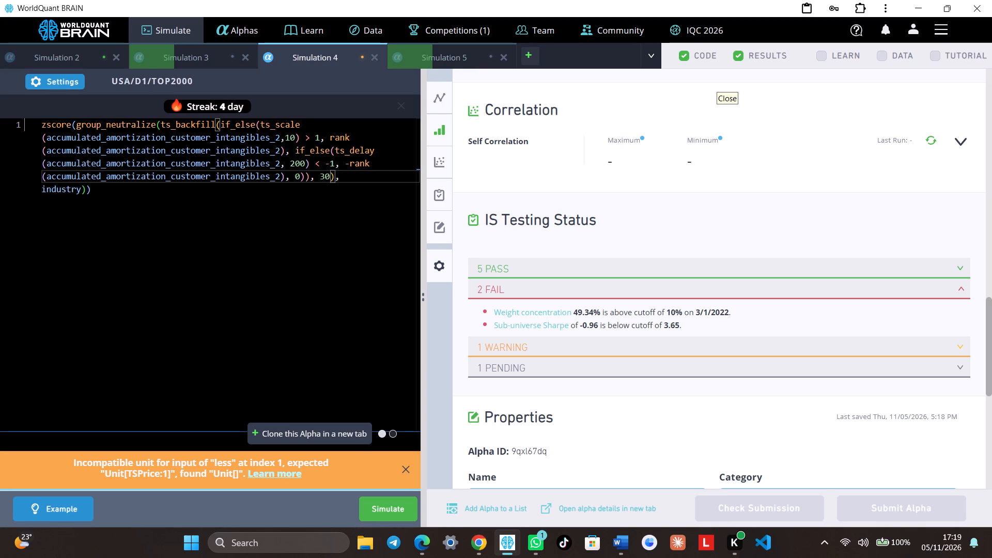
key(BackSpace)
text(25)
key(2)
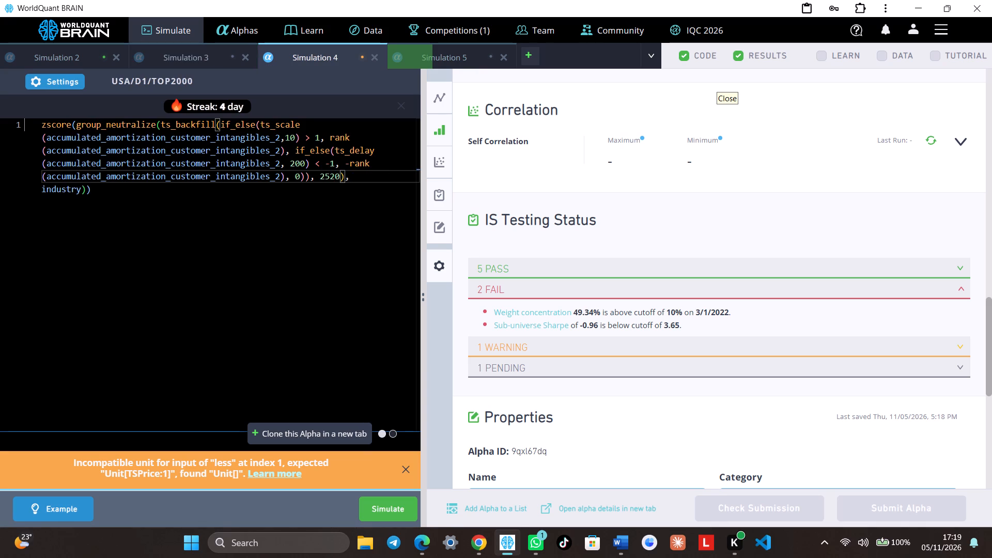
key(Delete)
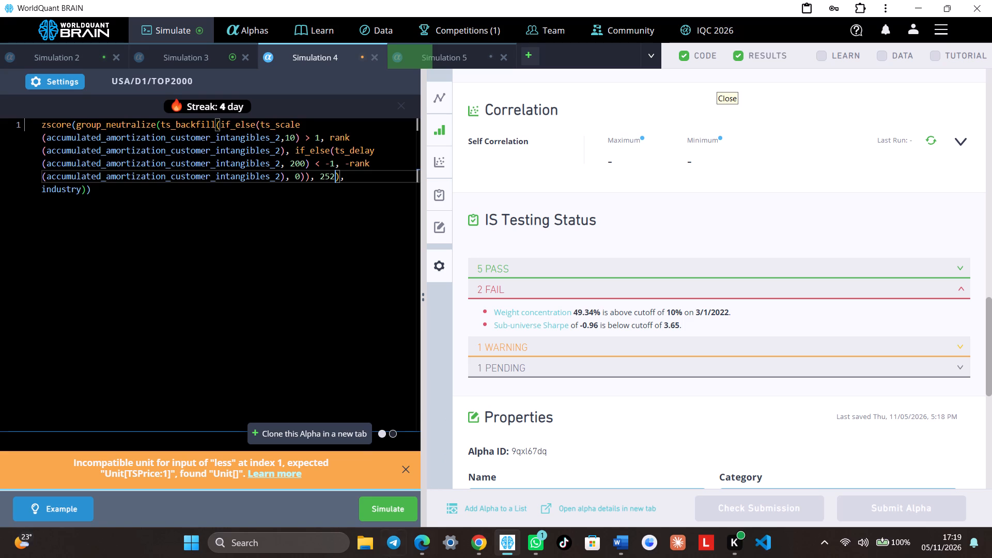
Set Simulation 4's universe to TOPSP500 and simulate the alpha.
click(76, 76)
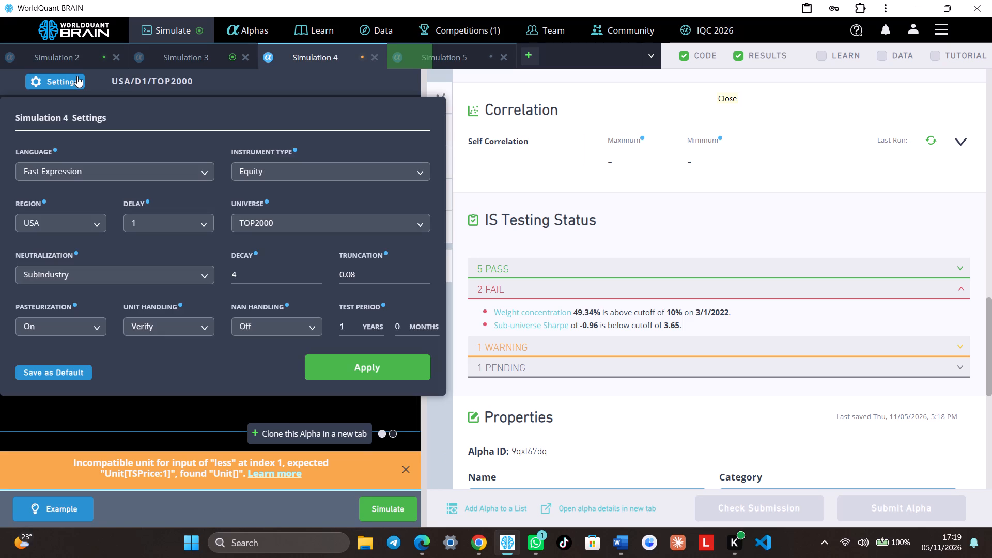
click(308, 225)
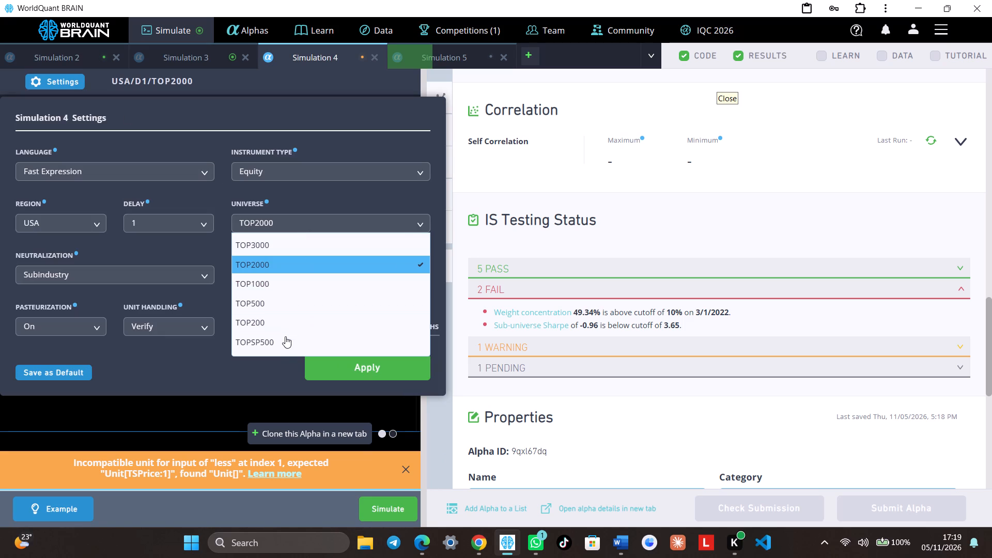
click(285, 337)
click(340, 366)
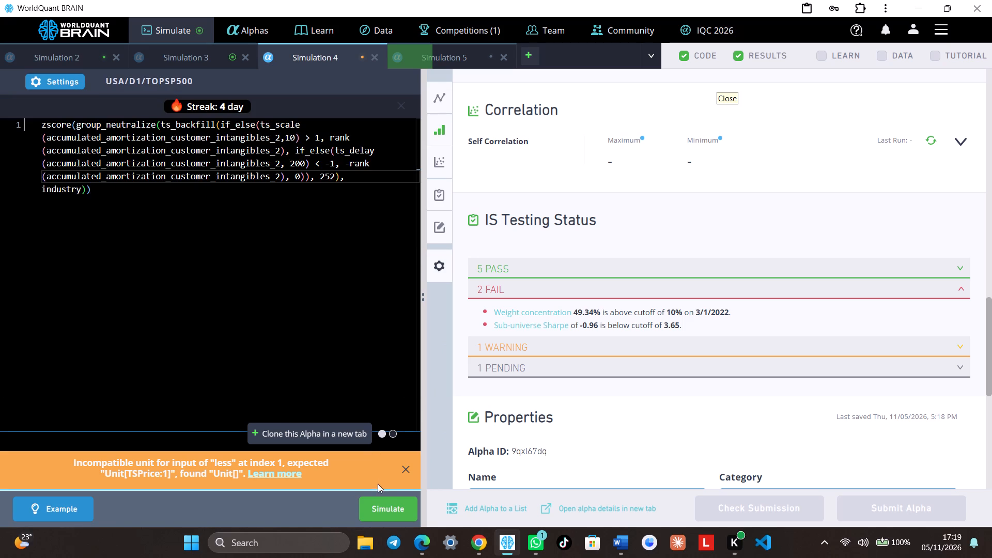
click(384, 507)
Review Simulation 3's results and settings, set its ts_backfill window to 40, and simulate the alpha.
click(223, 58)
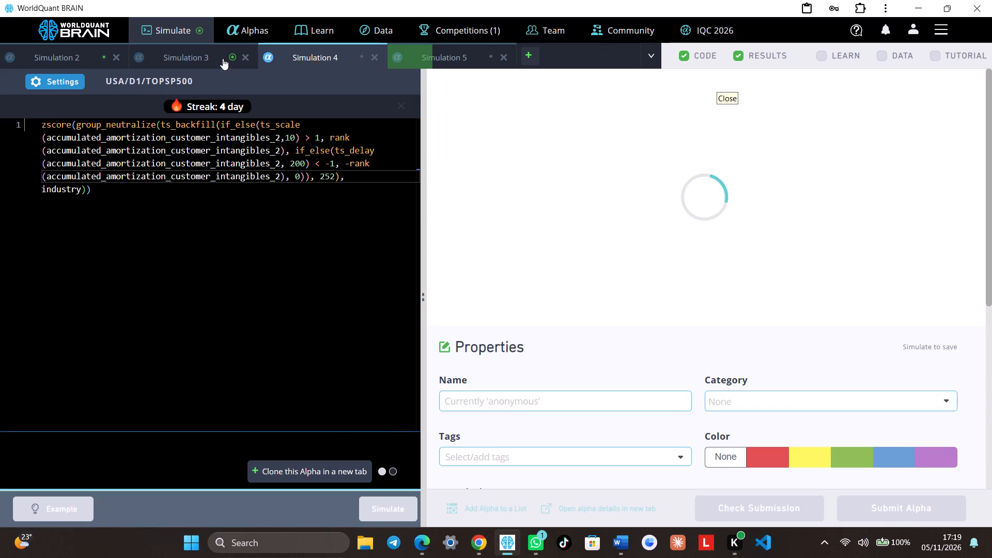
scroll(669, 185, down, 2)
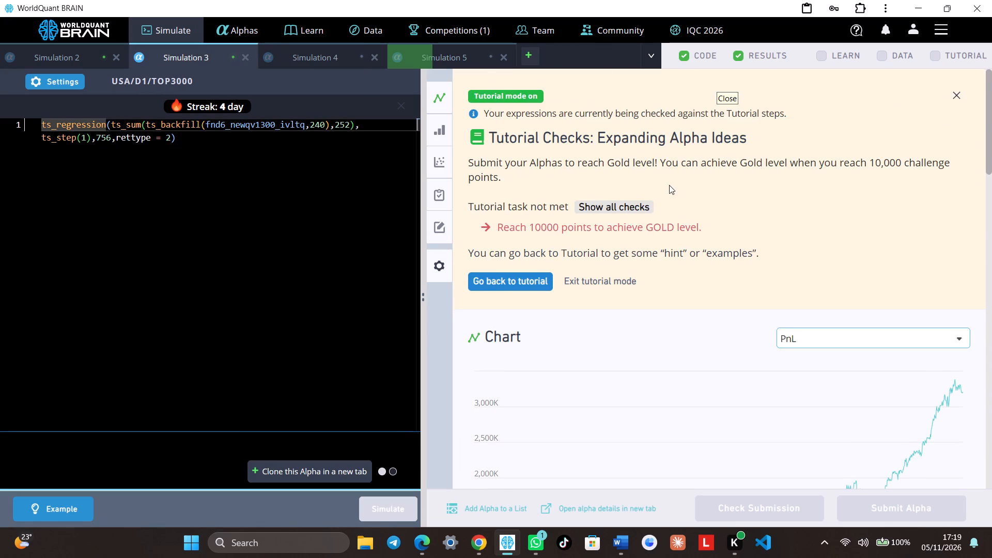
scroll(669, 185, down, 2)
scroll(802, 218, down, 2)
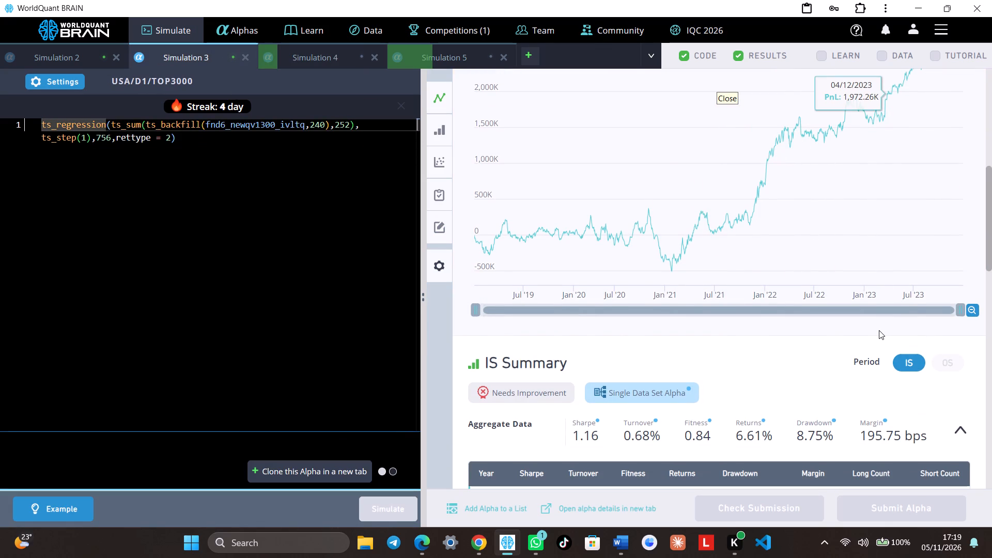
click(65, 80)
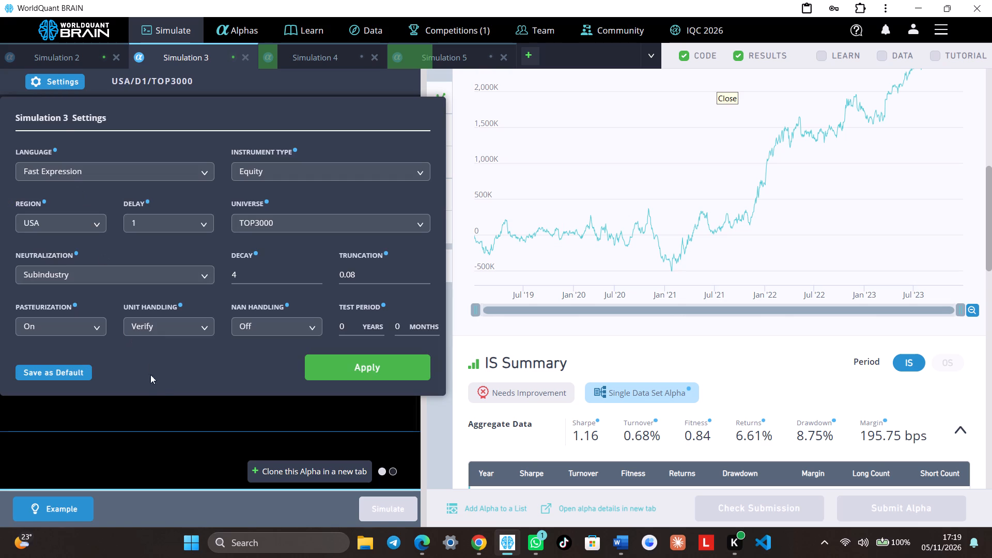
click(165, 416)
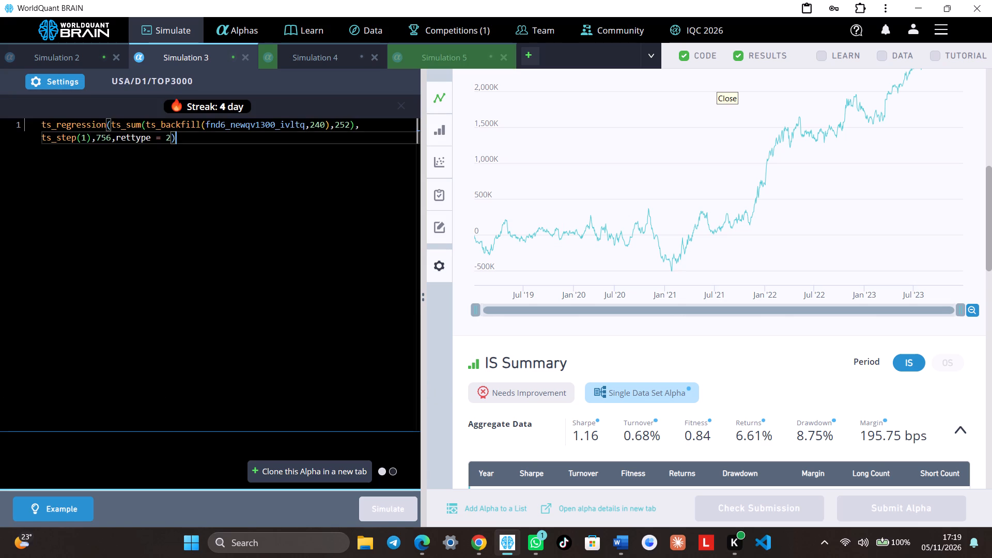
click(315, 126)
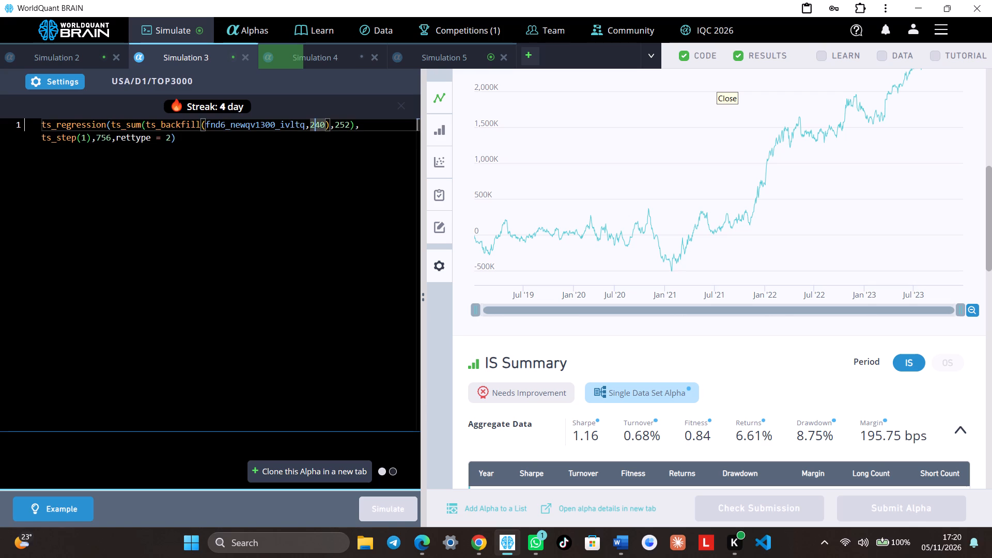
key(BackSpace)
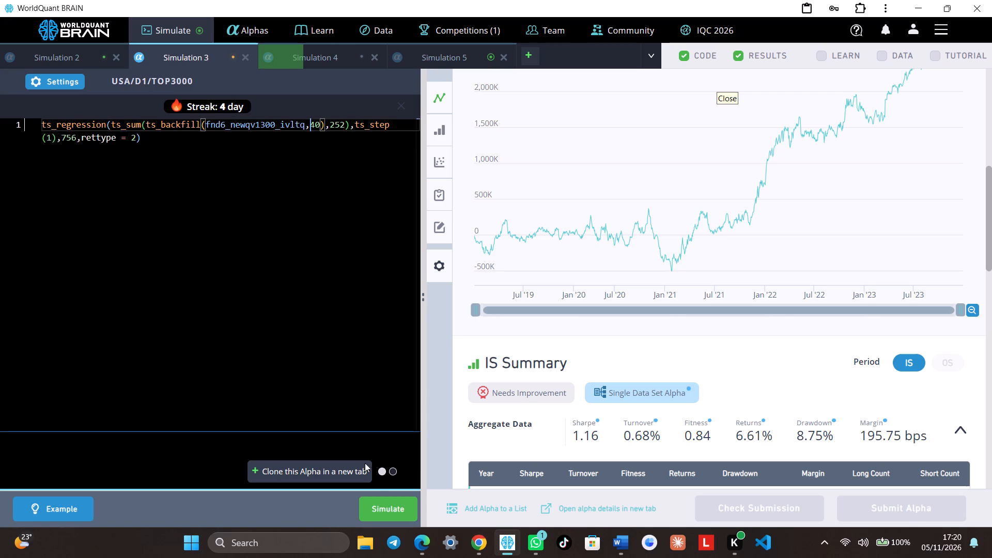
click(386, 507)
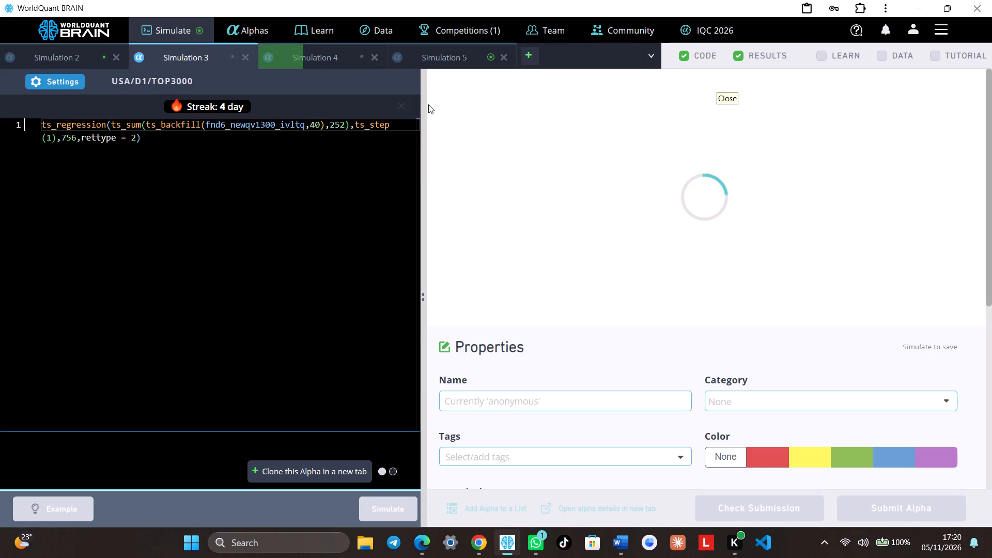
Examine Simulation 5's new IS Summary and its simulation settings.
click(439, 61)
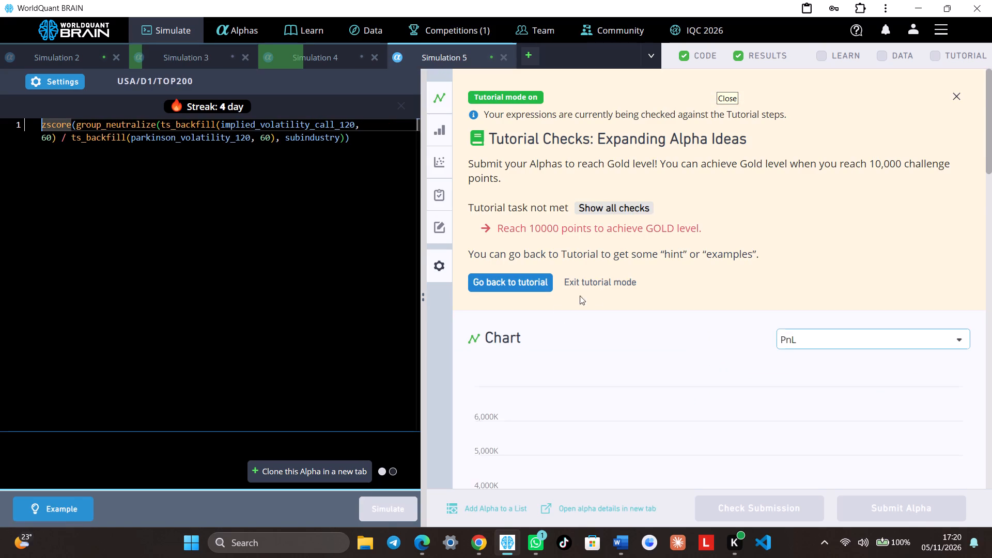
scroll(592, 291, down, 5)
scroll(724, 314, down, 2)
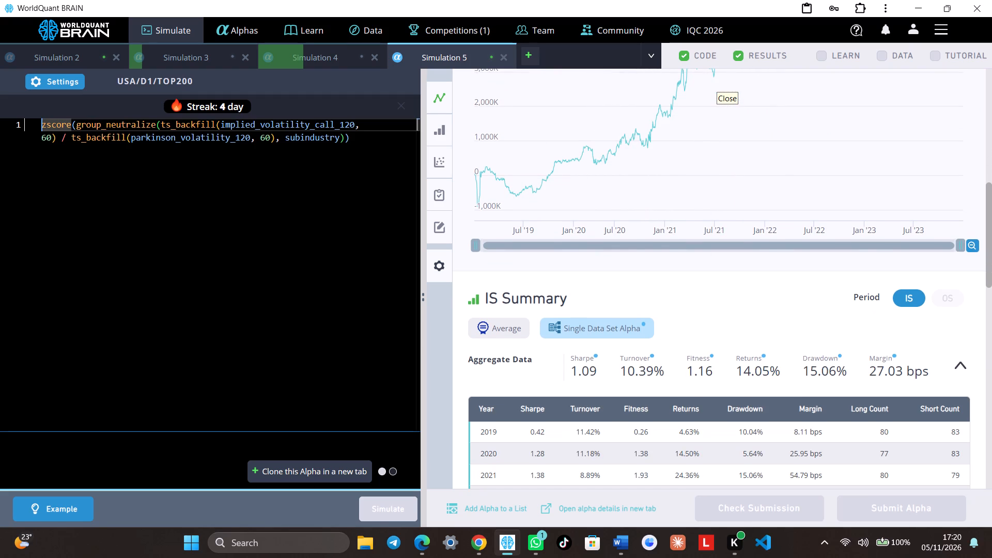
click(82, 79)
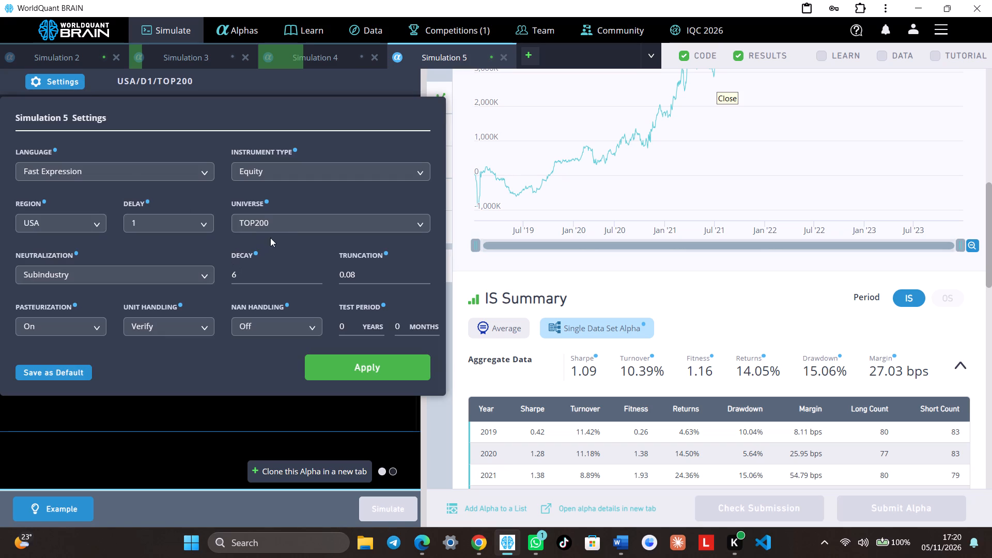
click(225, 415)
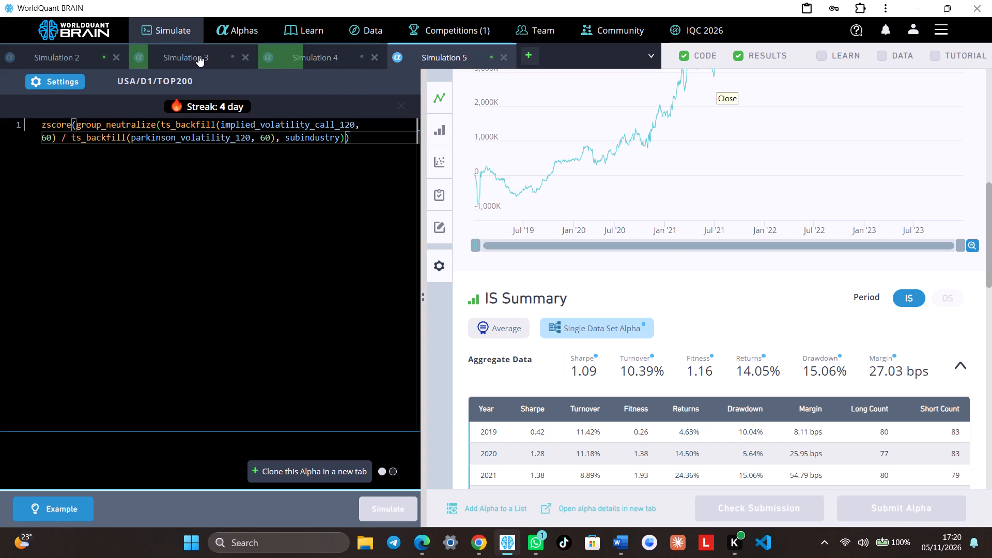
Examine Simulation 2's IS Summary and failed test, and compare with Simulation 5's simulation settings.
click(84, 50)
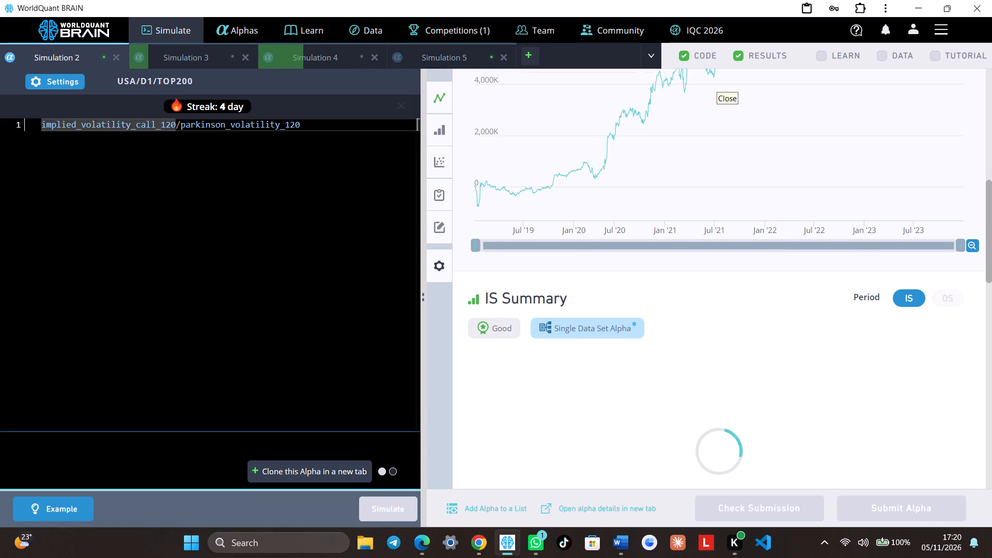
scroll(790, 281, down, 1)
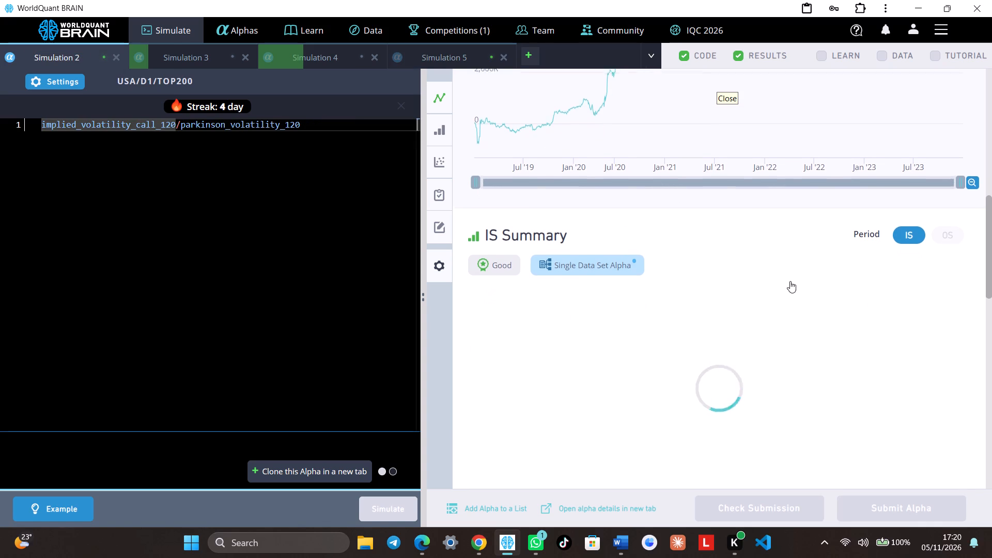
scroll(790, 281, down, 1)
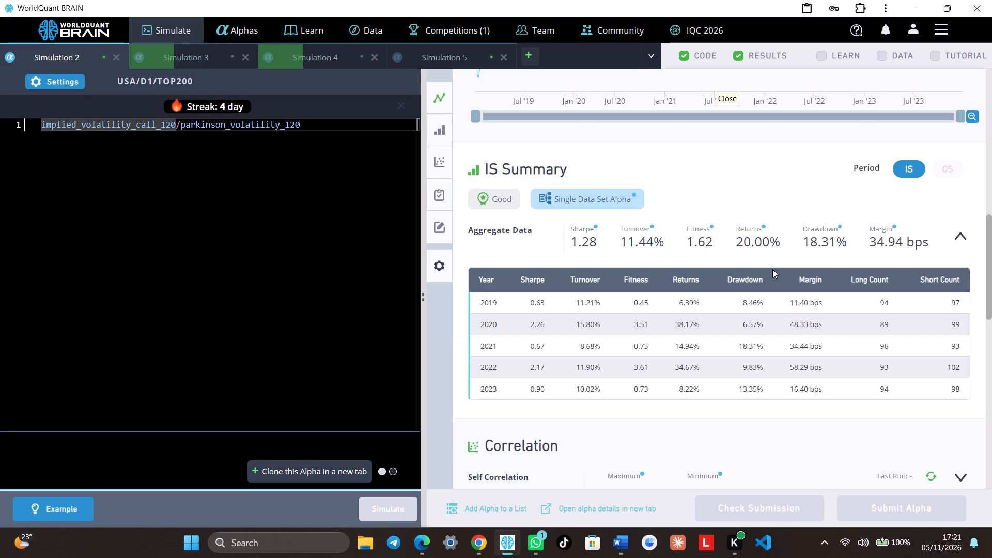
scroll(618, 206, down, 4)
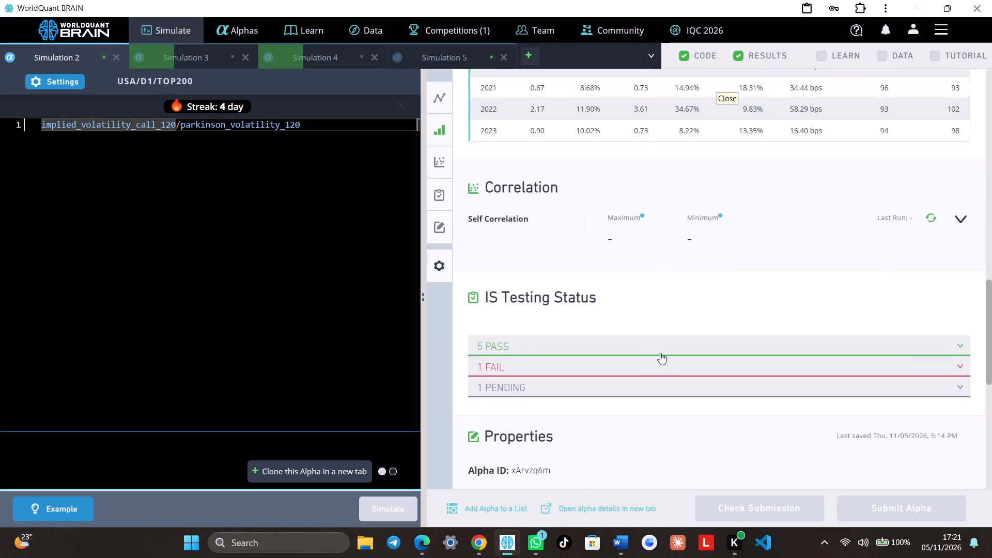
click(664, 371)
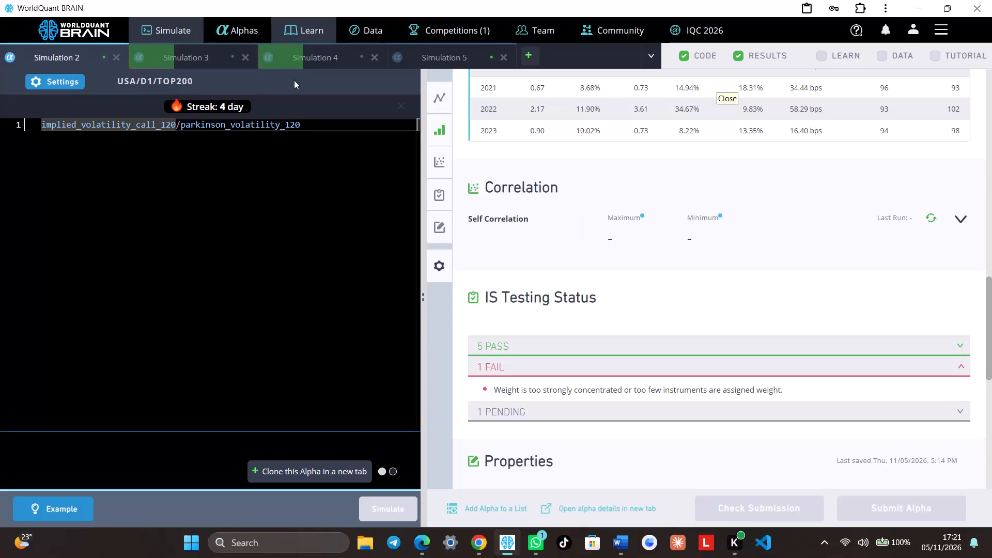
click(456, 56)
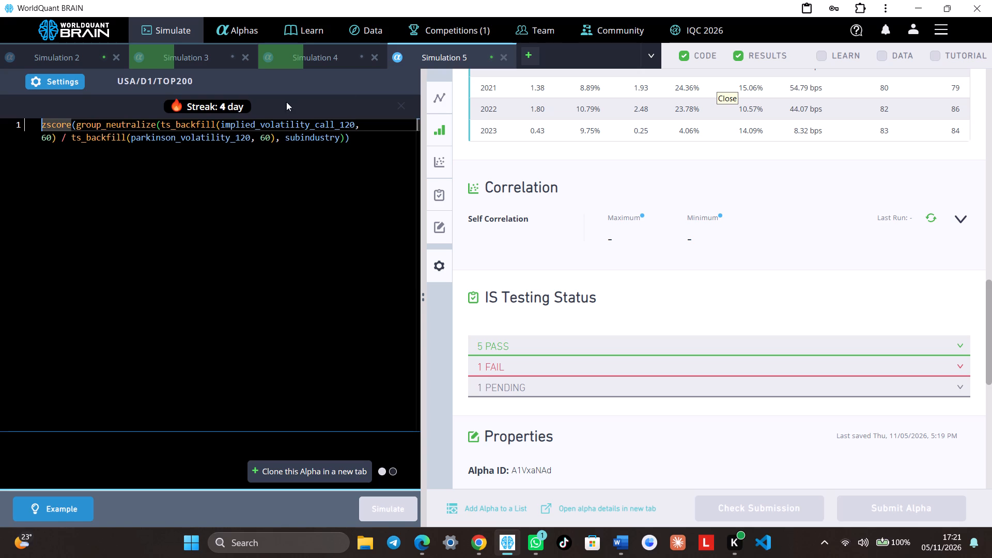
click(75, 82)
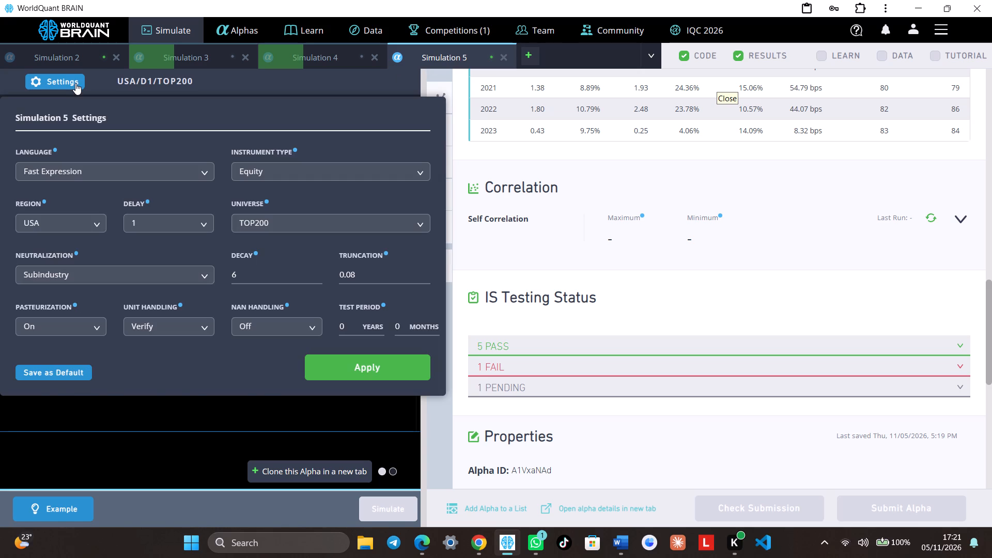
click(75, 83)
Set Simulation 2's decay to 2 in its settings and simulate the alpha.
click(76, 57)
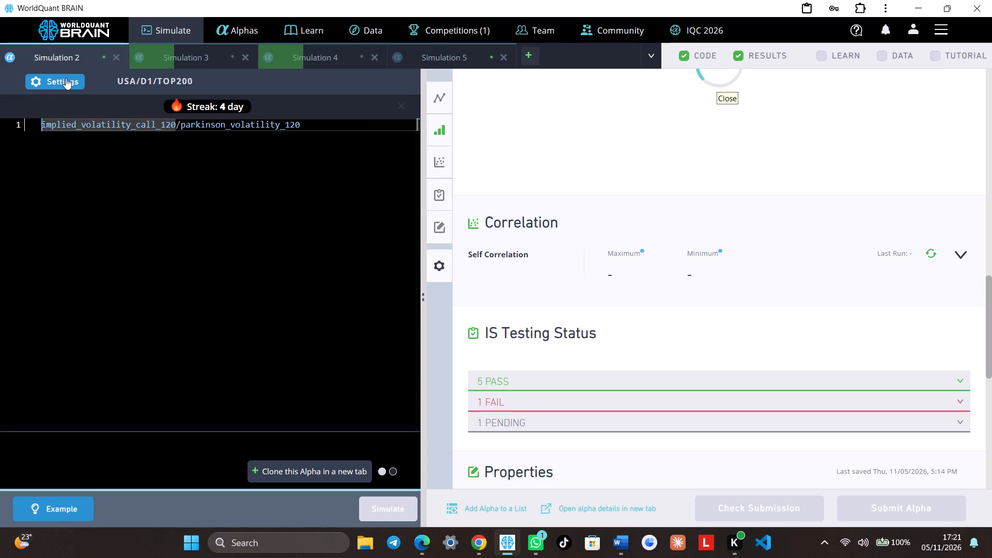
click(66, 78)
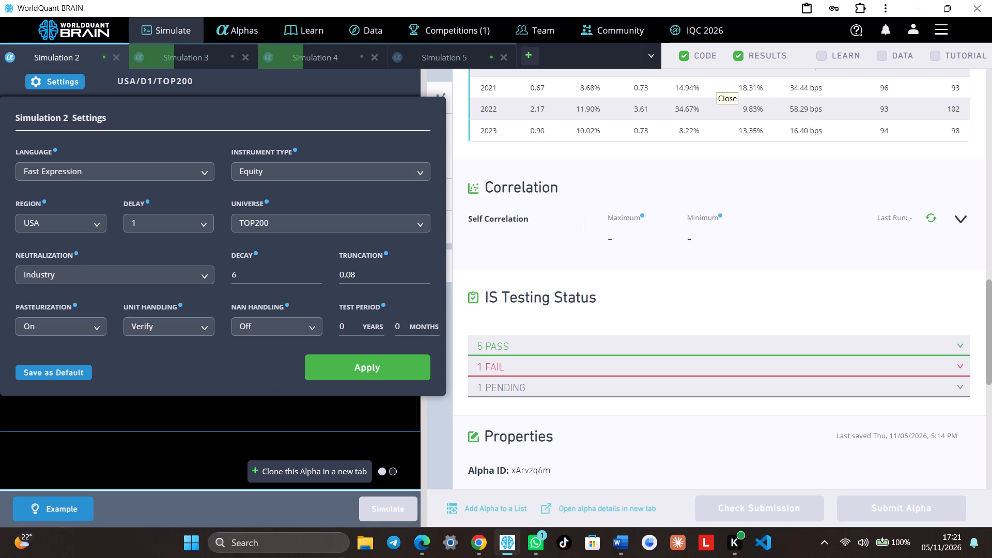
triple_click(316, 278)
click(316, 278)
click(345, 363)
click(395, 499)
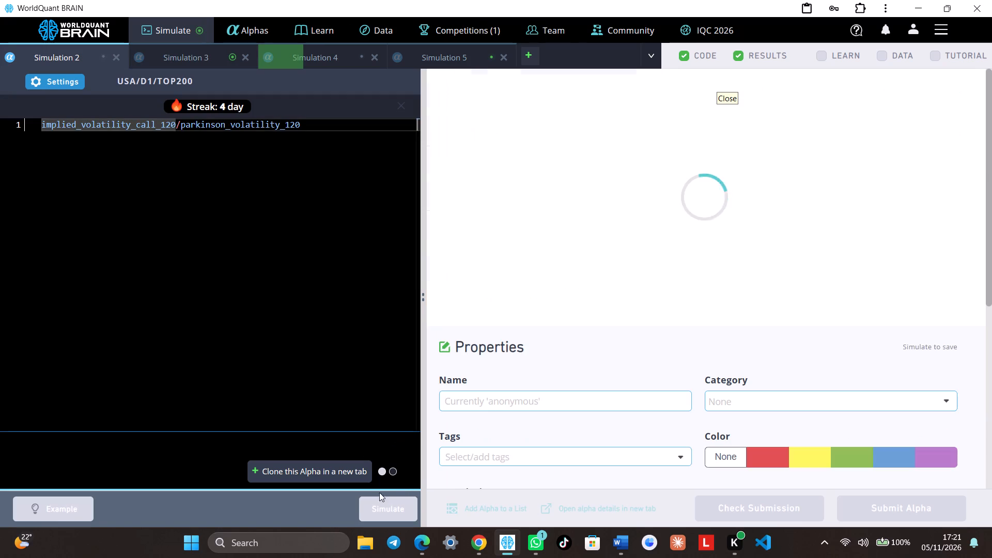
Examine Simulation 3's new PnL chart, IS Summary and failed test in the IS Testing Status.
click(215, 60)
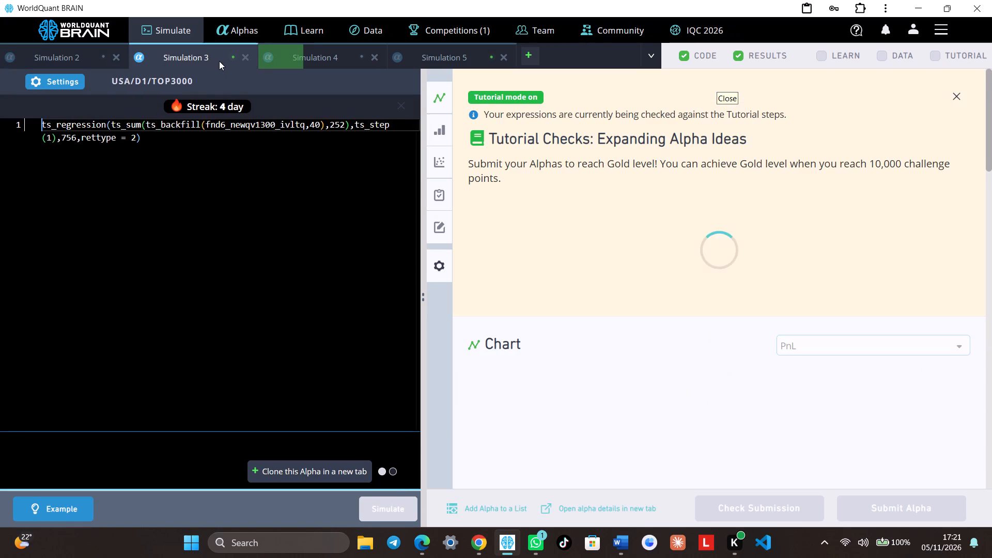
scroll(586, 242, down, 3)
scroll(700, 255, down, 4)
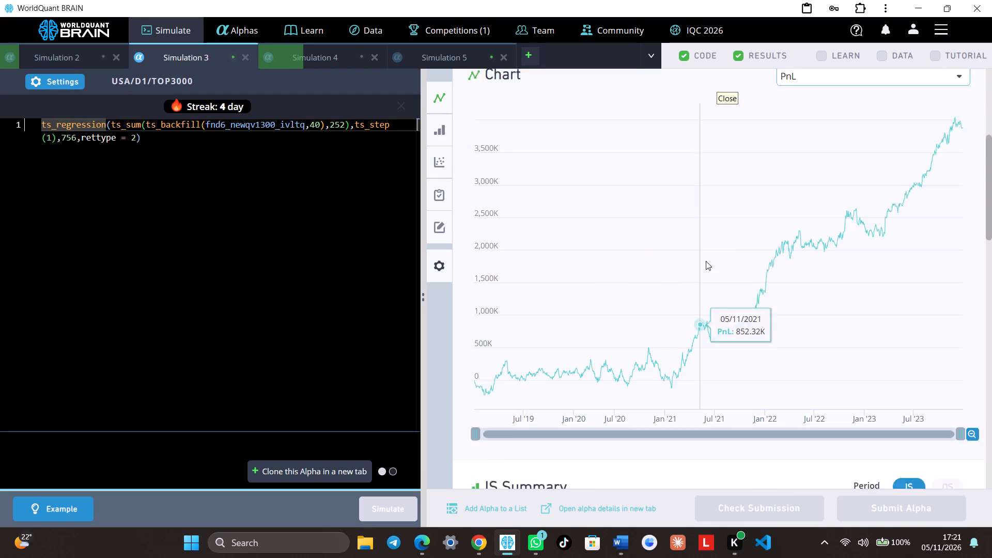
scroll(726, 267, down, 1)
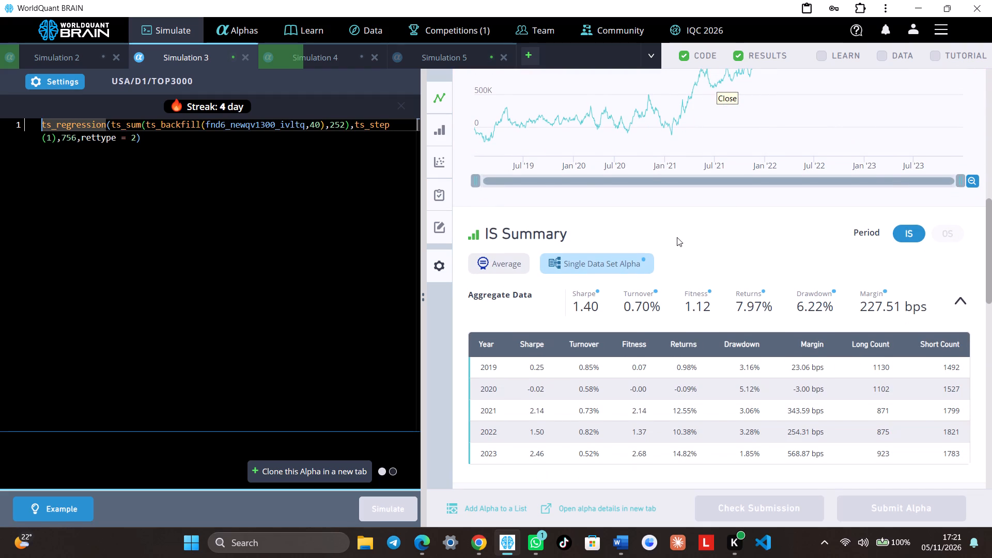
scroll(643, 245, down, 5)
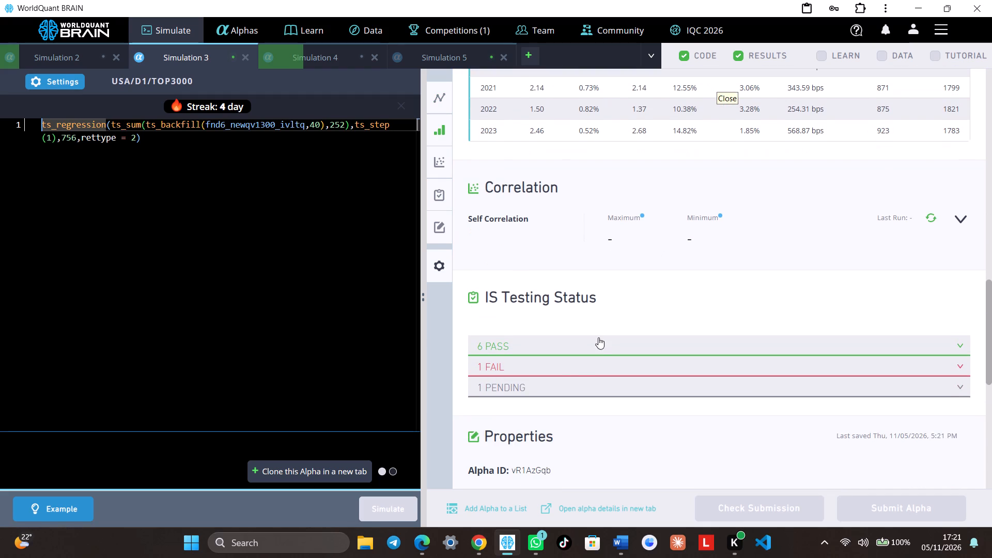
click(571, 368)
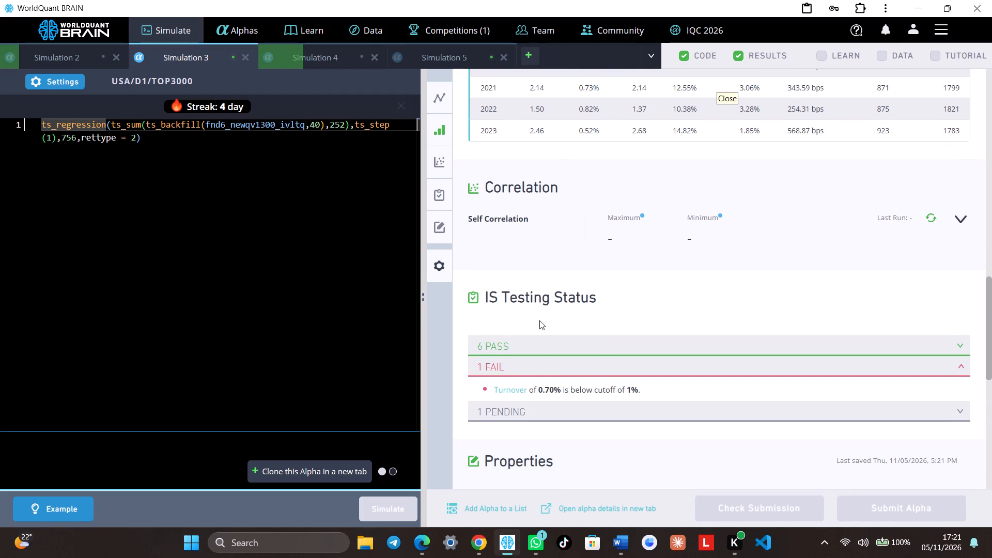
scroll(539, 320, up, 3)
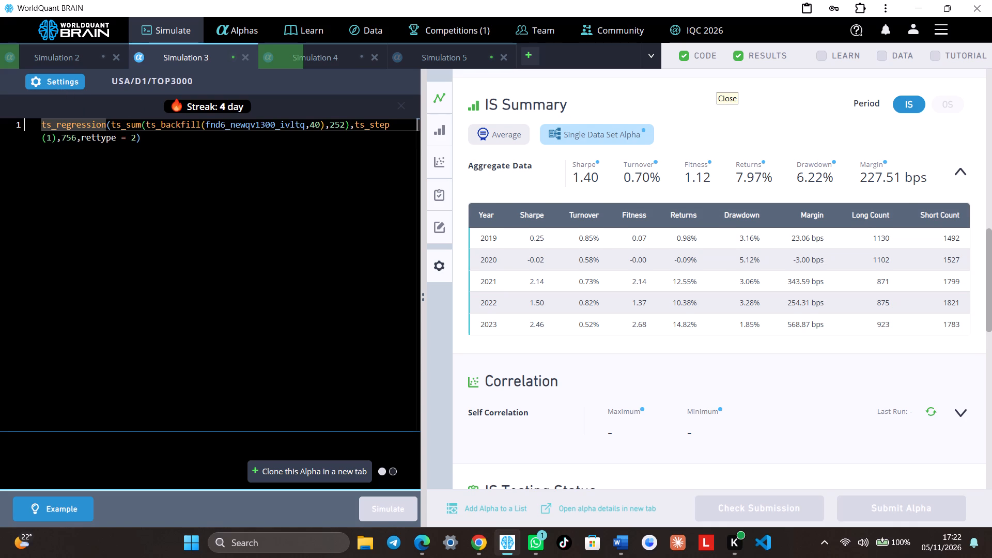
Set the ts_backfill window in Simulation 3's expression to 20 and simulate the alpha.
click(313, 126)
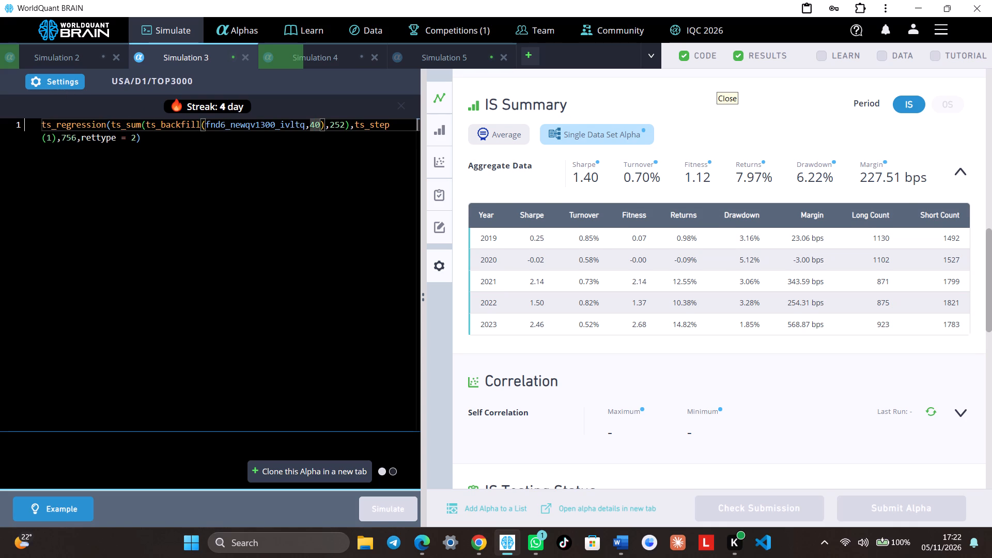
key(BackSpace)
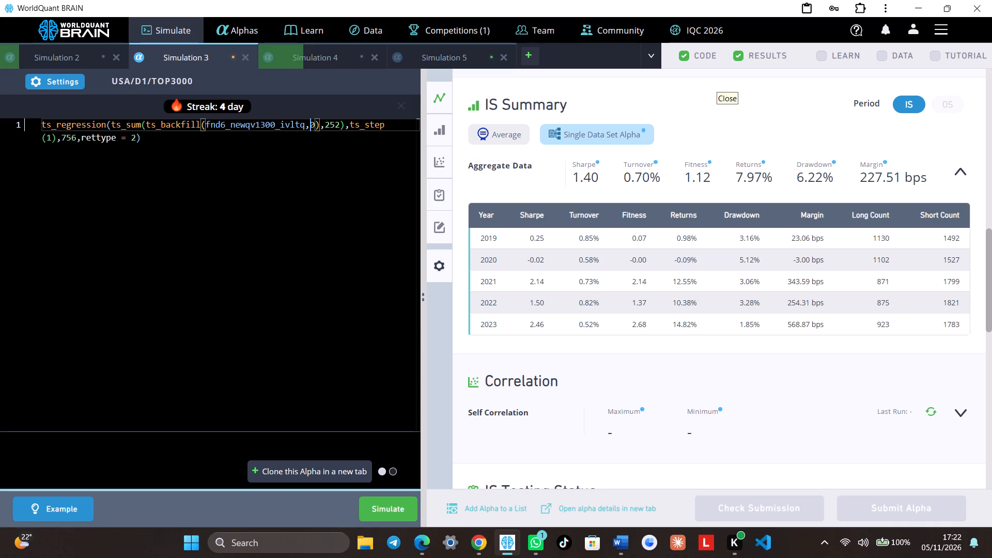
key(2)
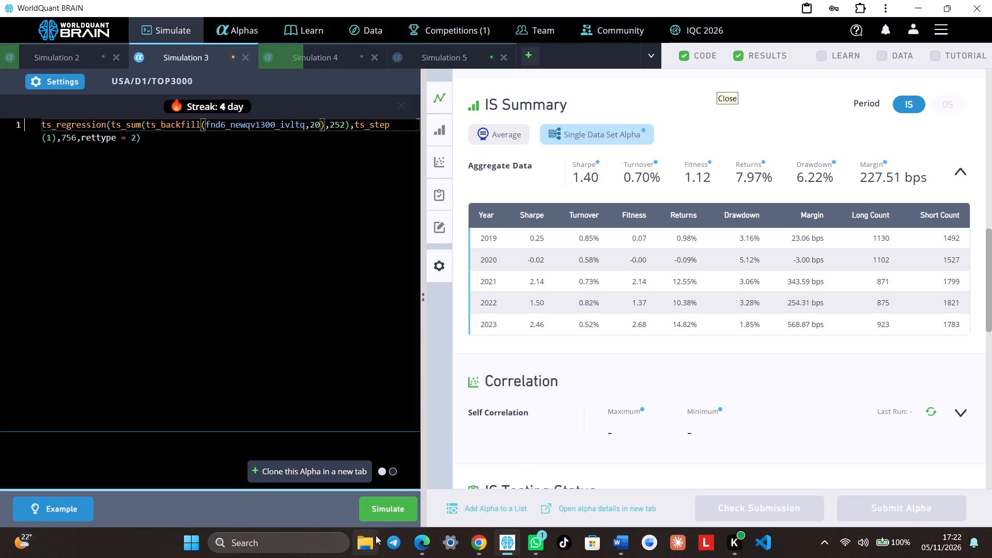
click(393, 510)
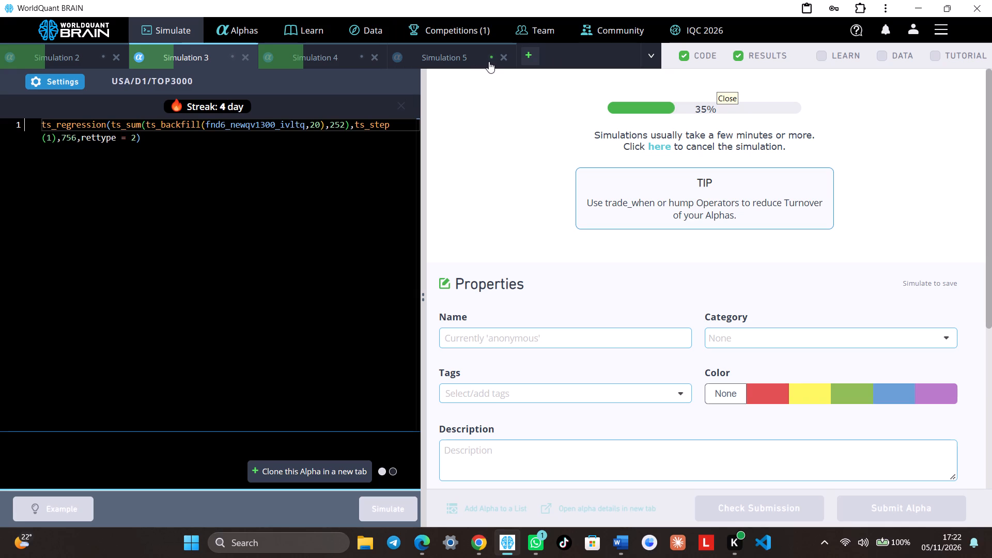
Recheck Simulation 5's PnL chart and IS Summary, and check Simulation 4's simulation progress.
click(466, 62)
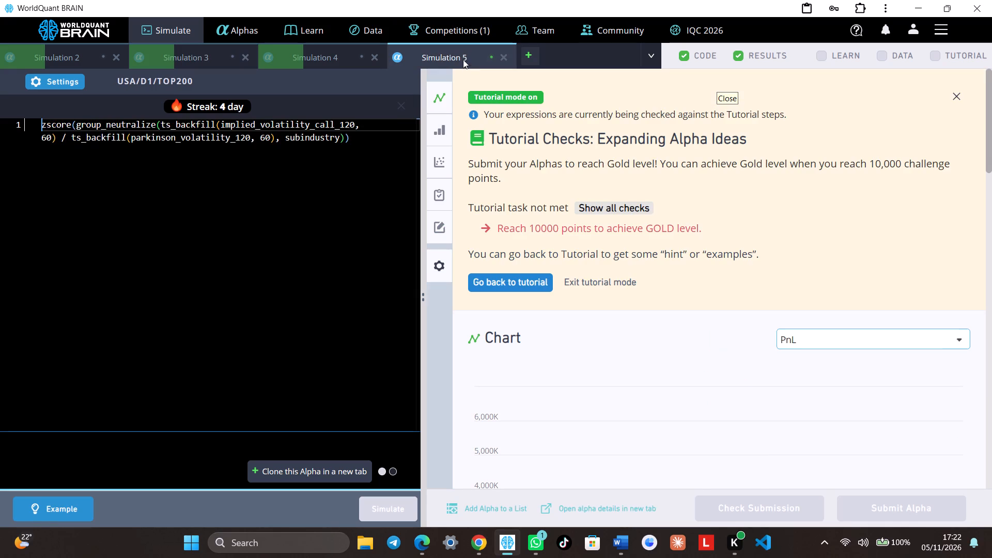
scroll(907, 293, down, 5)
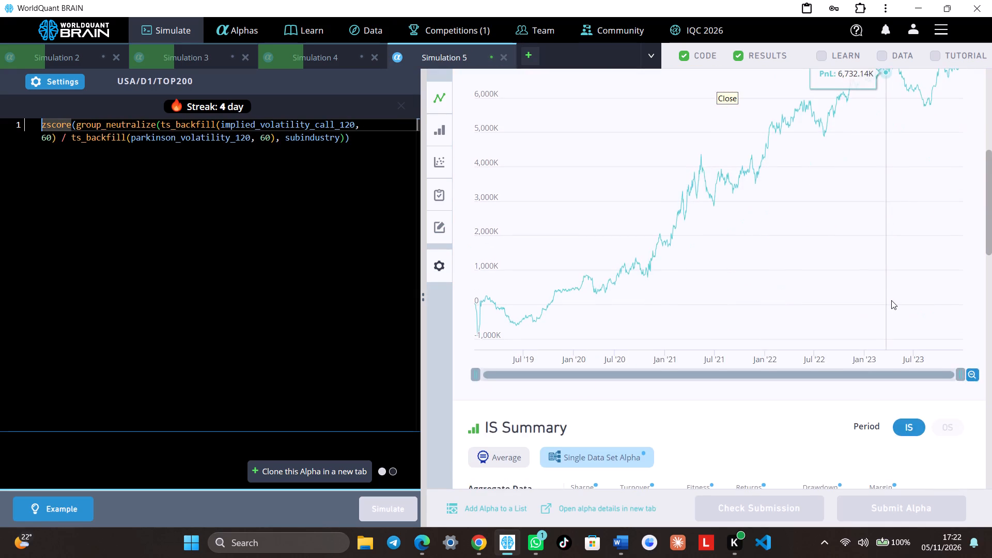
scroll(891, 300, down, 2)
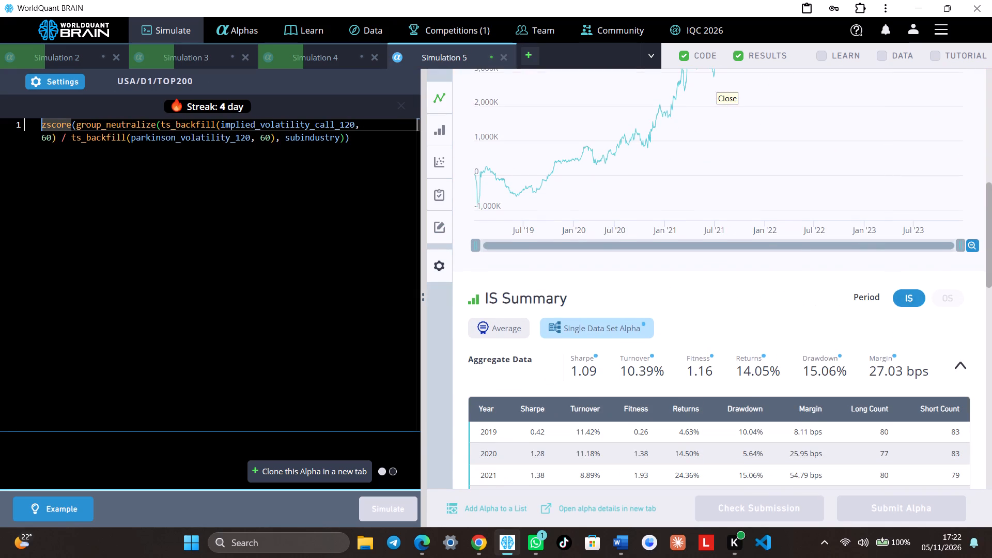
click(340, 61)
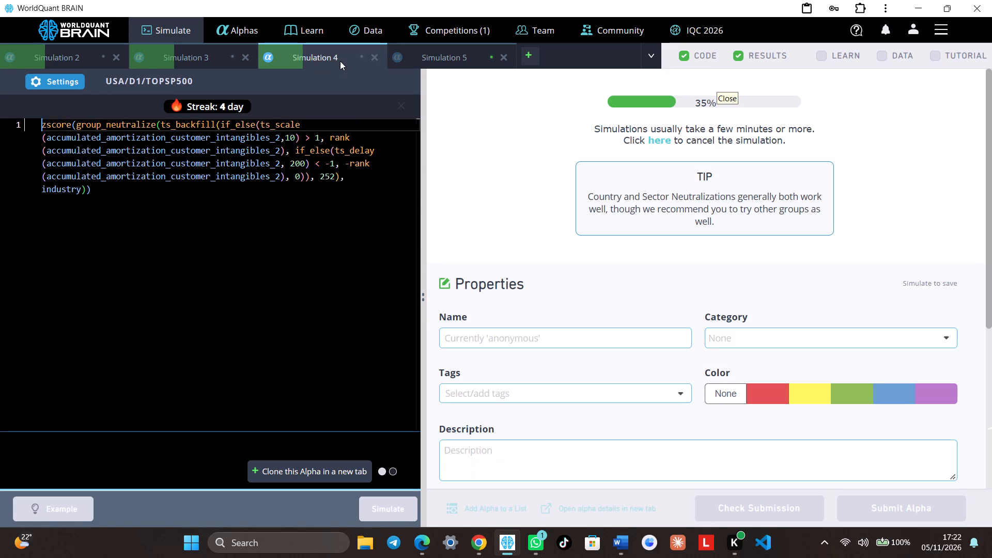
click(456, 58)
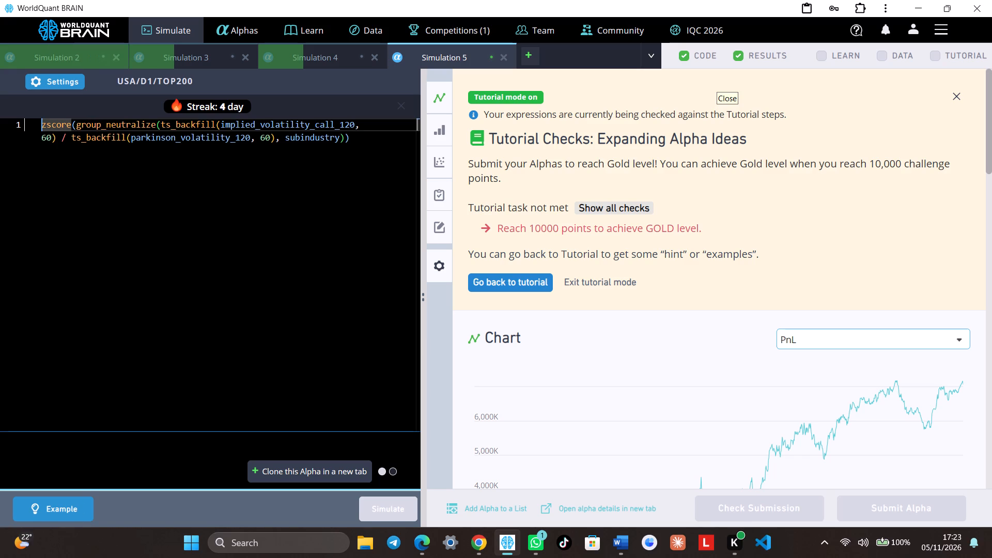
Examine Simulation 2's new PnL chart, IS Summary and failed test in the IS Testing Status.
click(96, 60)
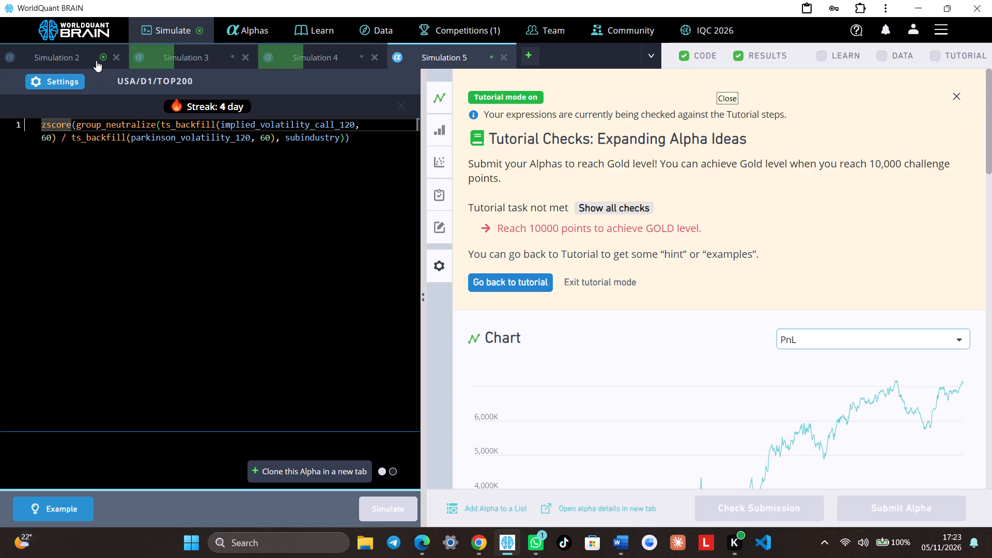
scroll(693, 330, down, 2)
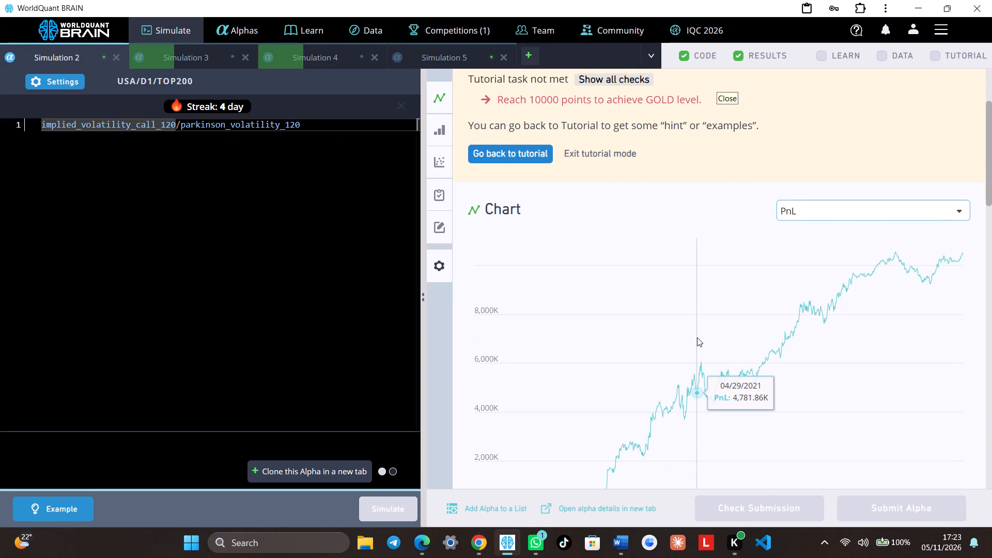
scroll(698, 338, down, 4)
scroll(758, 353, down, 1)
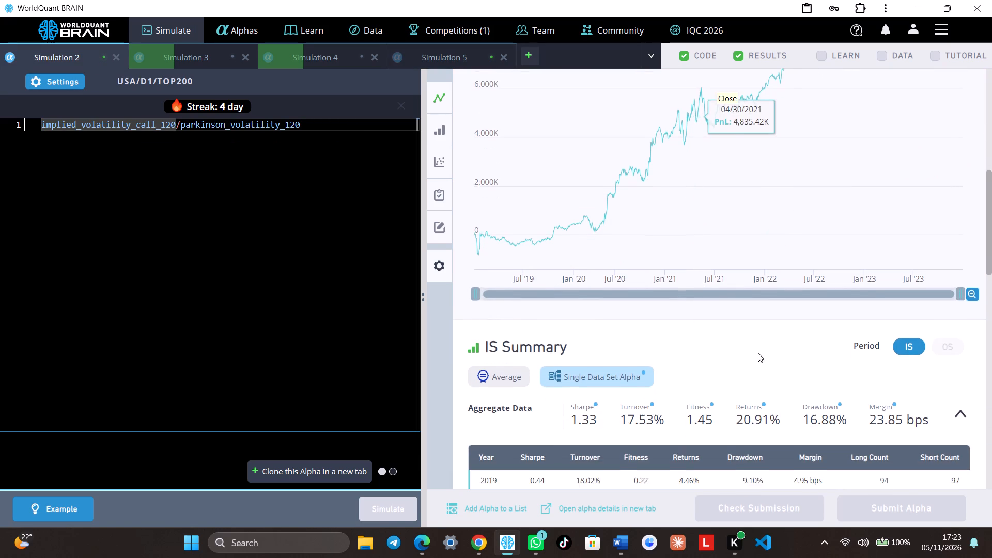
scroll(751, 374, down, 5)
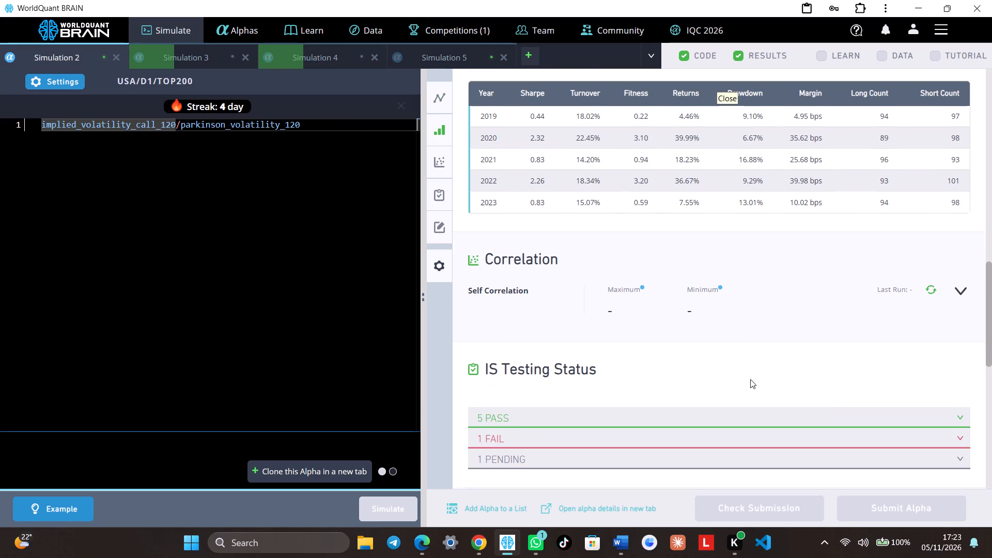
click(746, 436)
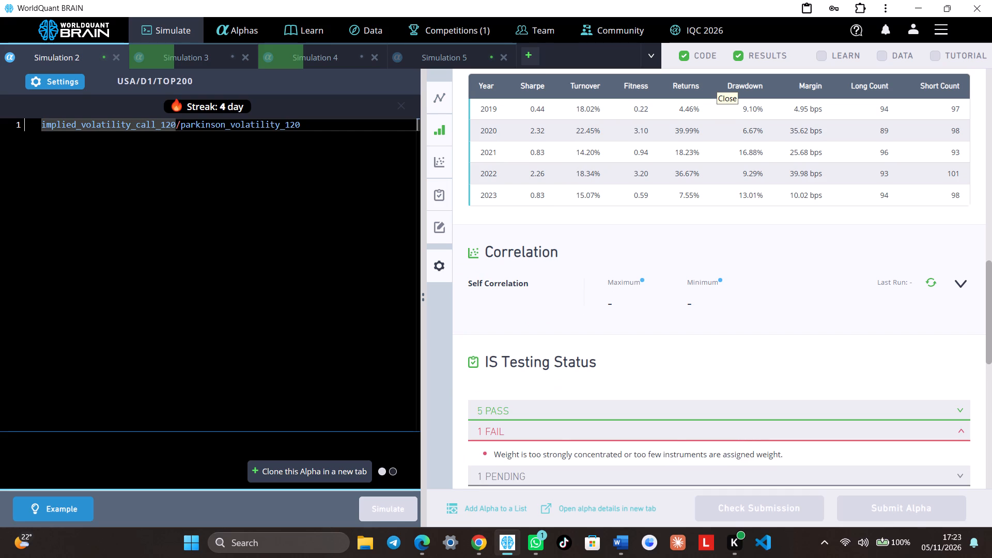
Change the divisor in Simulation 2's expression to parkinson_volatility_10 and simulate the alpha.
click(304, 128)
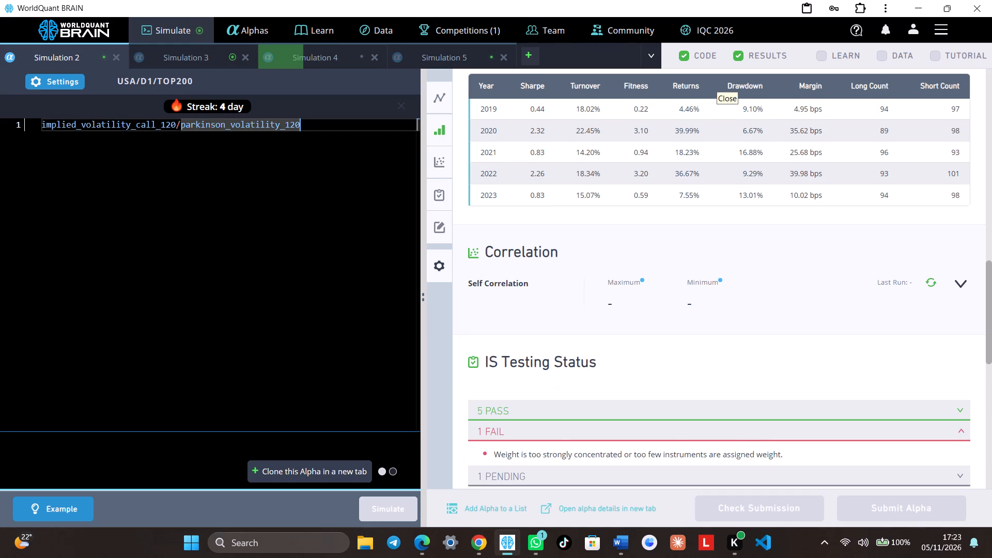
key(BackSpace)
key(BackSpace)
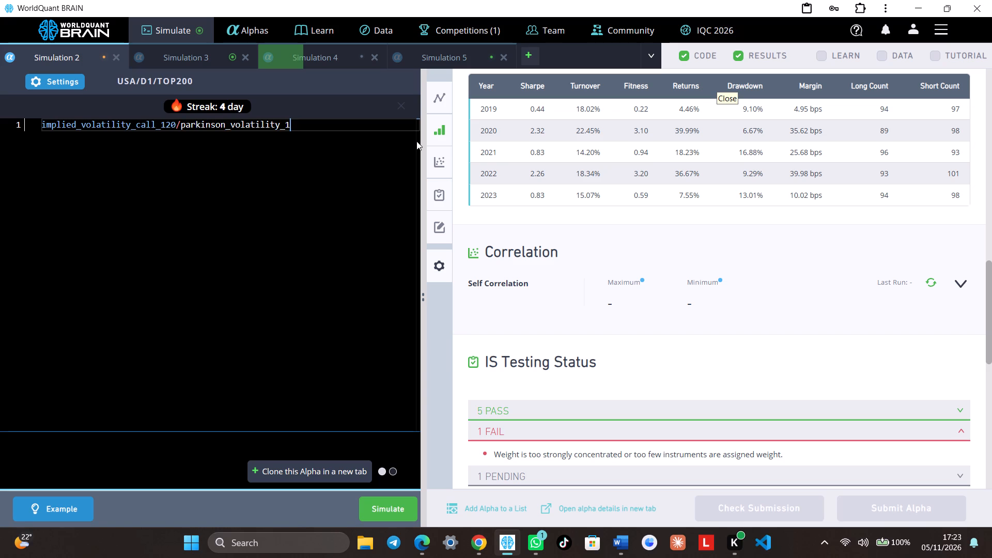
key(0)
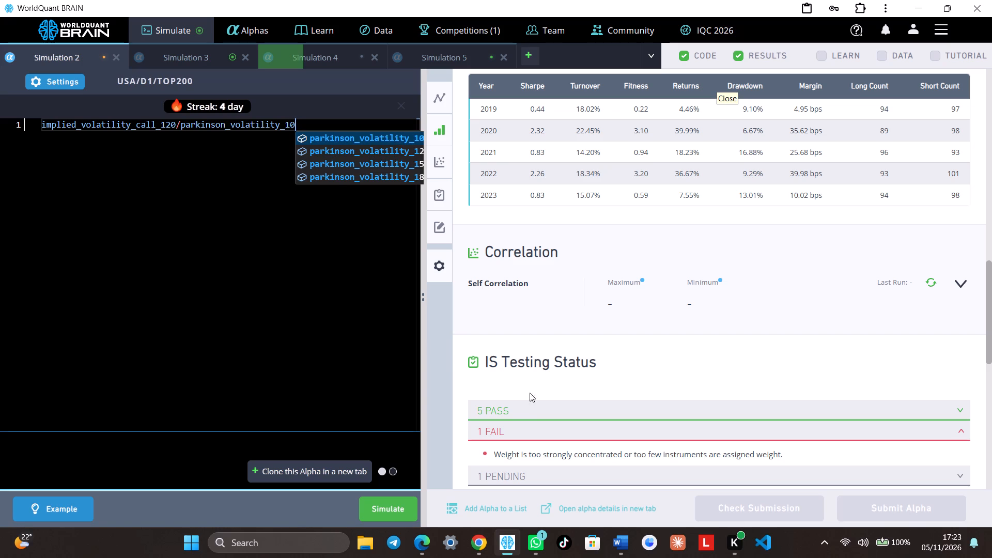
click(401, 502)
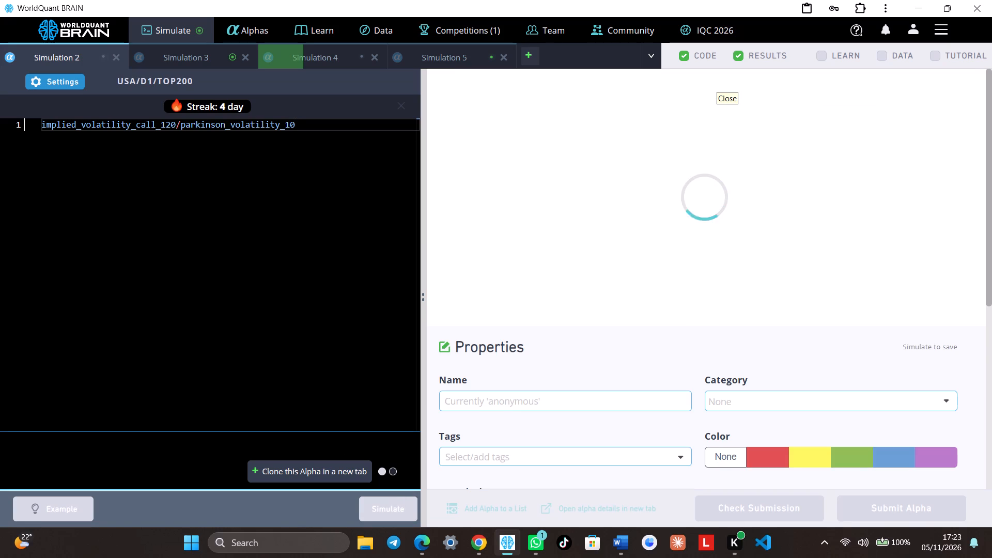
Examine Simulation 3's PnL chart, IS Summary and failed test in the IS Testing Status.
click(170, 59)
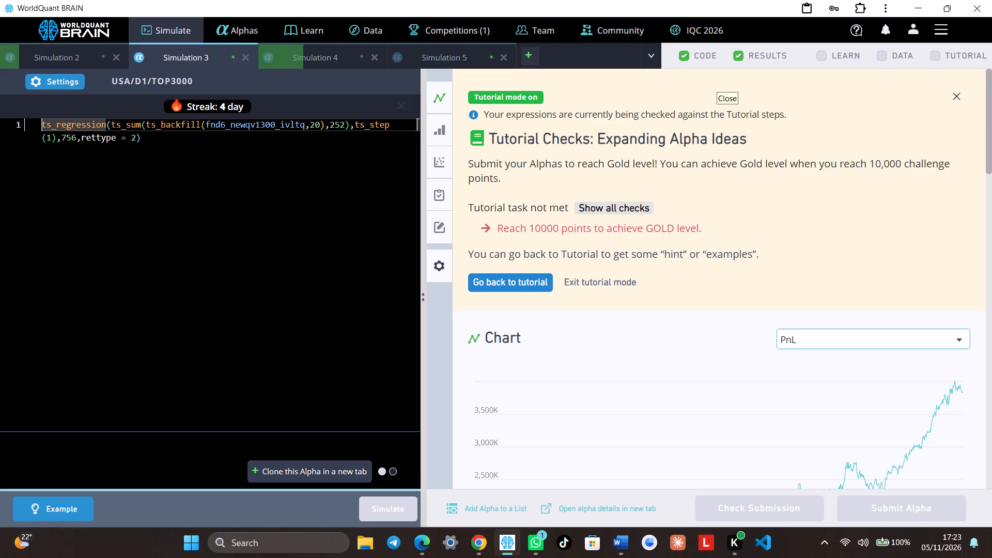
scroll(740, 260, down, 4)
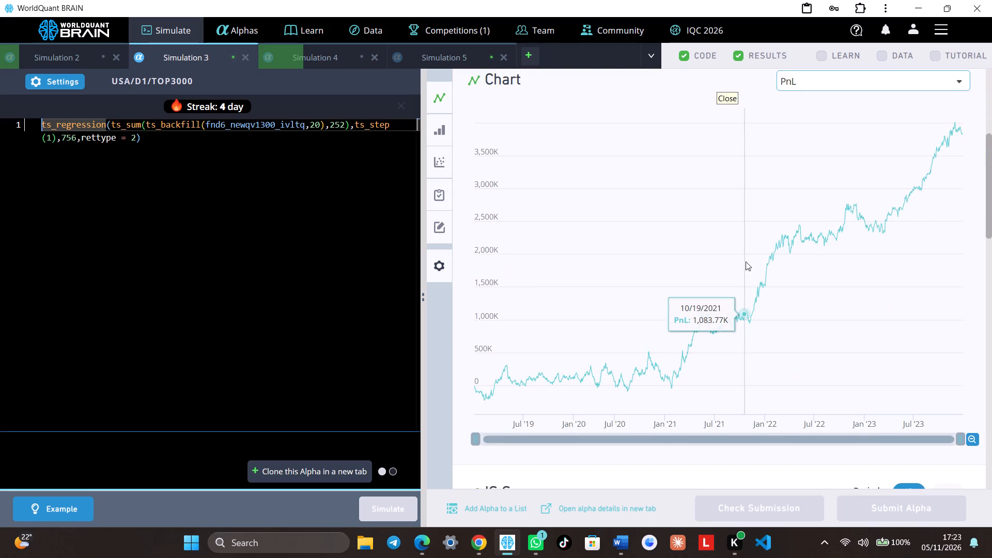
scroll(746, 263, down, 3)
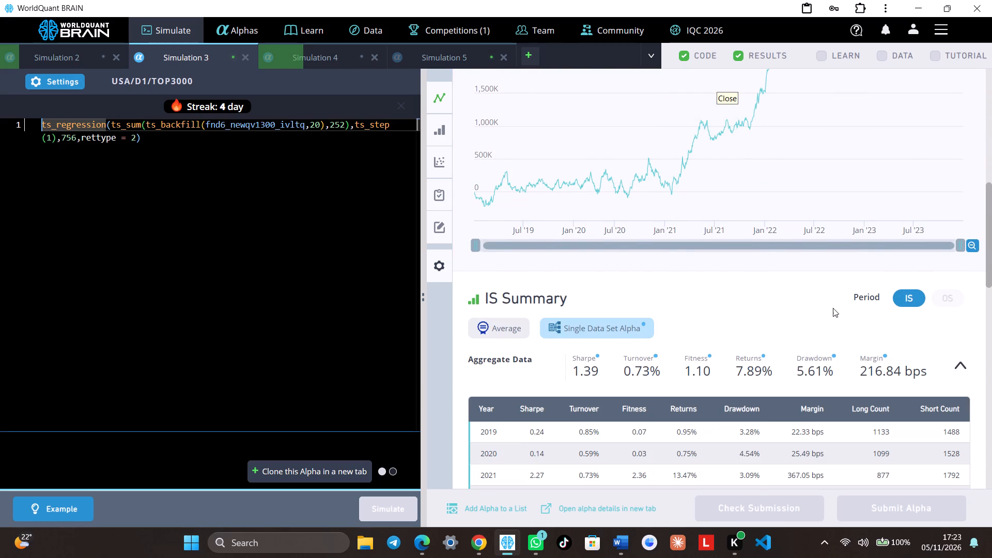
scroll(780, 321, down, 7)
click(749, 307)
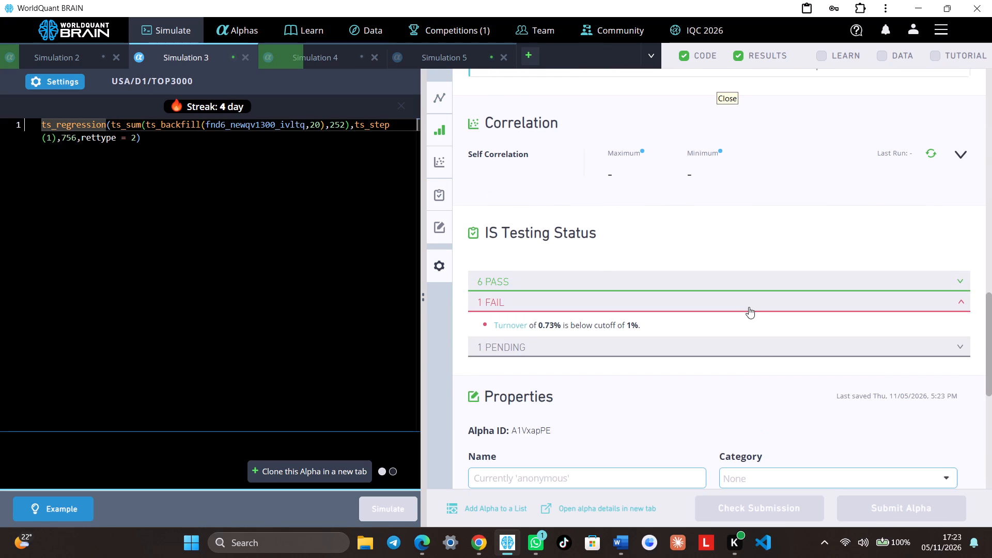
scroll(726, 315, up, 4)
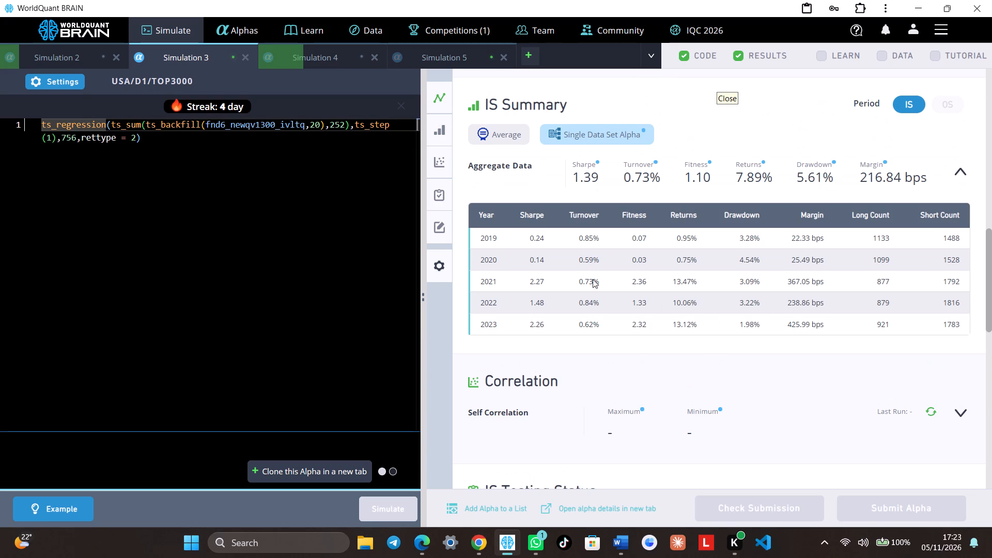
Set Simulation 3's truncation to 0.02, apply the settings and simulate the alpha.
click(65, 85)
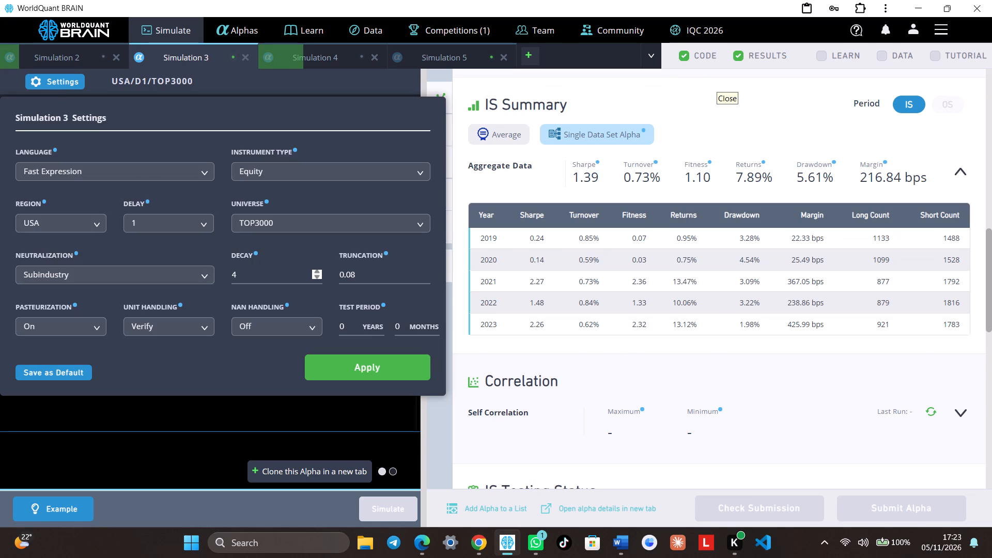
triple_click(424, 277)
double_click(424, 277)
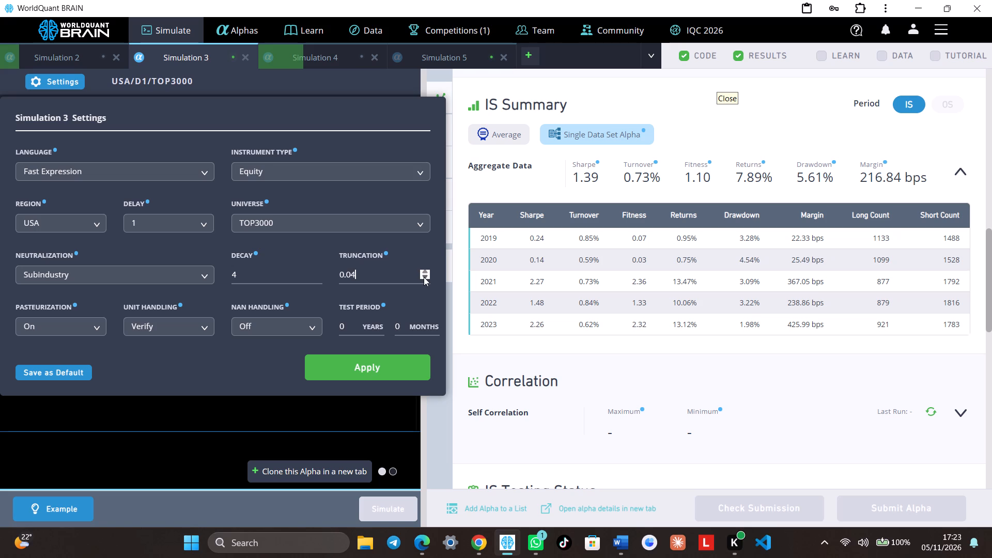
click(422, 278)
click(407, 369)
click(400, 502)
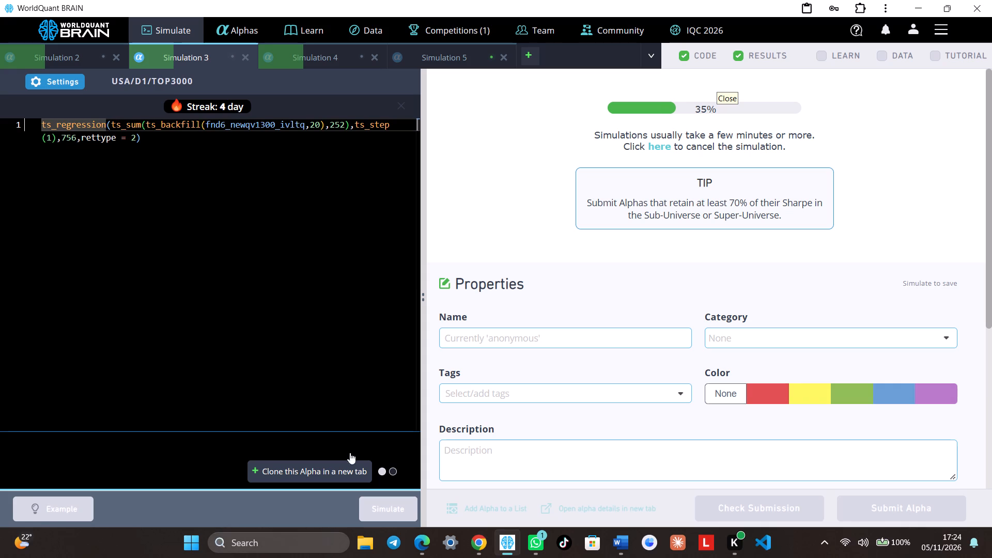
Recheck Simulation 5, and check Simulation 4's simulation progress and settings.
click(462, 55)
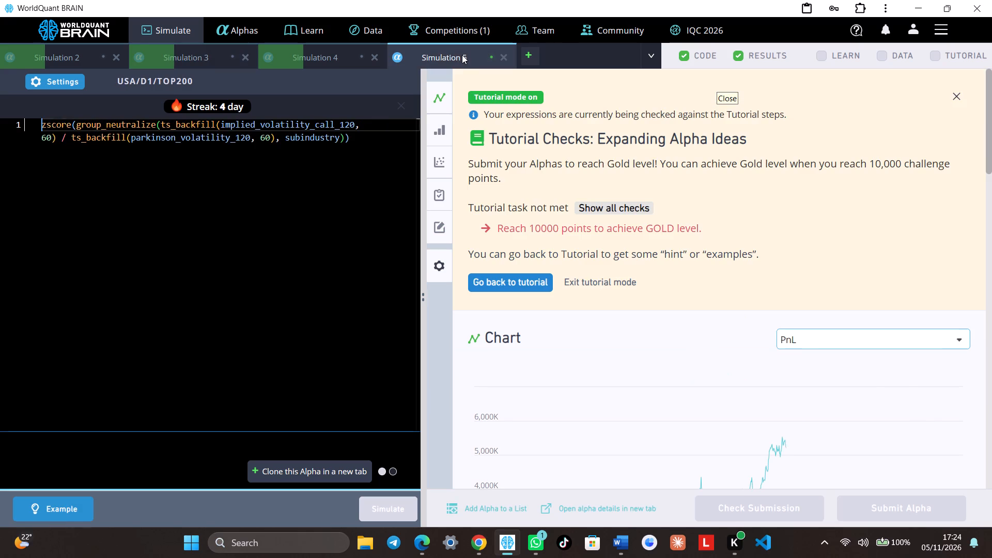
click(333, 57)
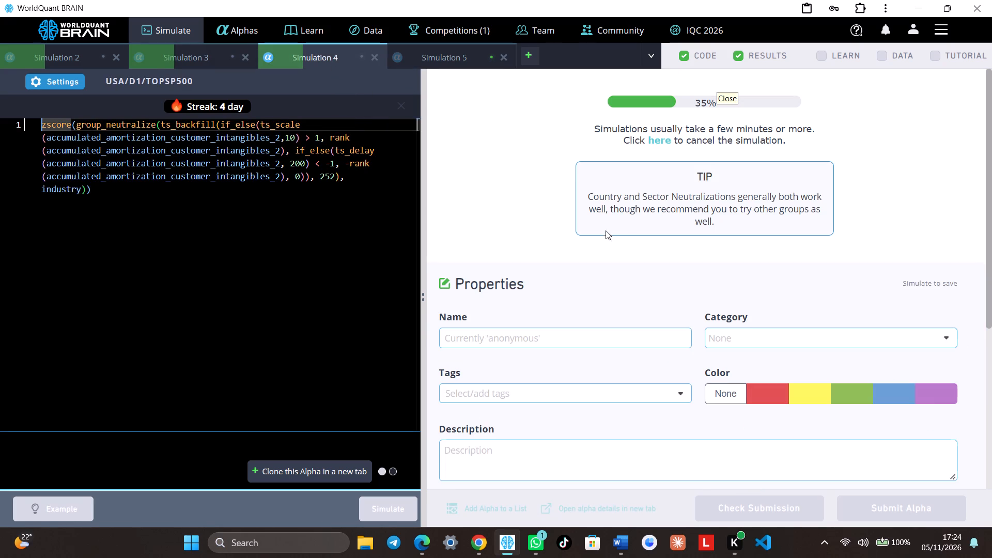
scroll(667, 277, down, 6)
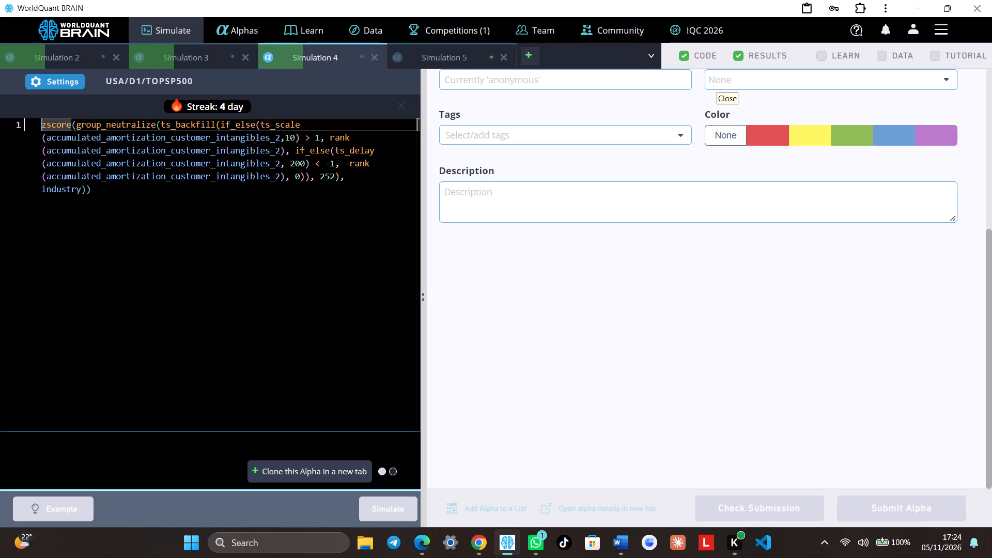
click(51, 84)
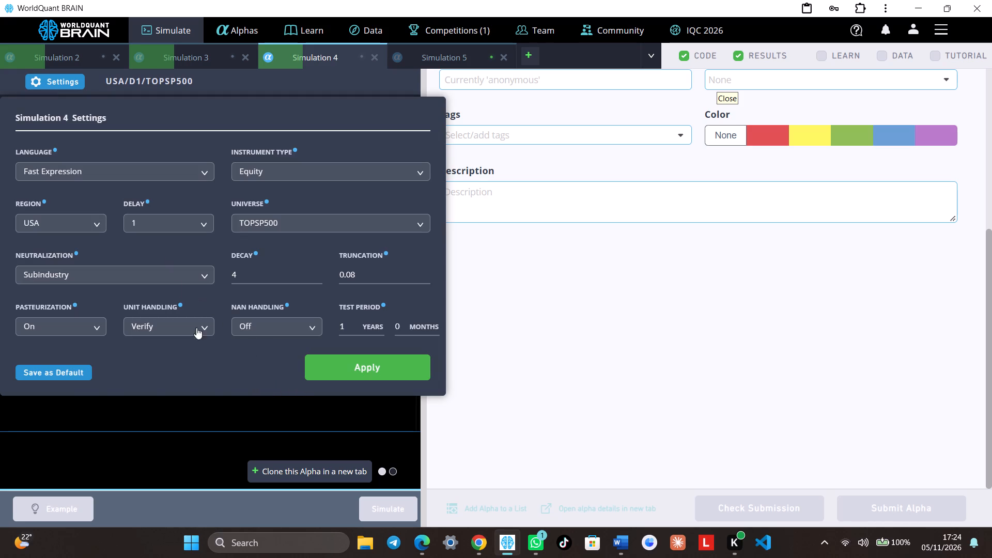
click(235, 406)
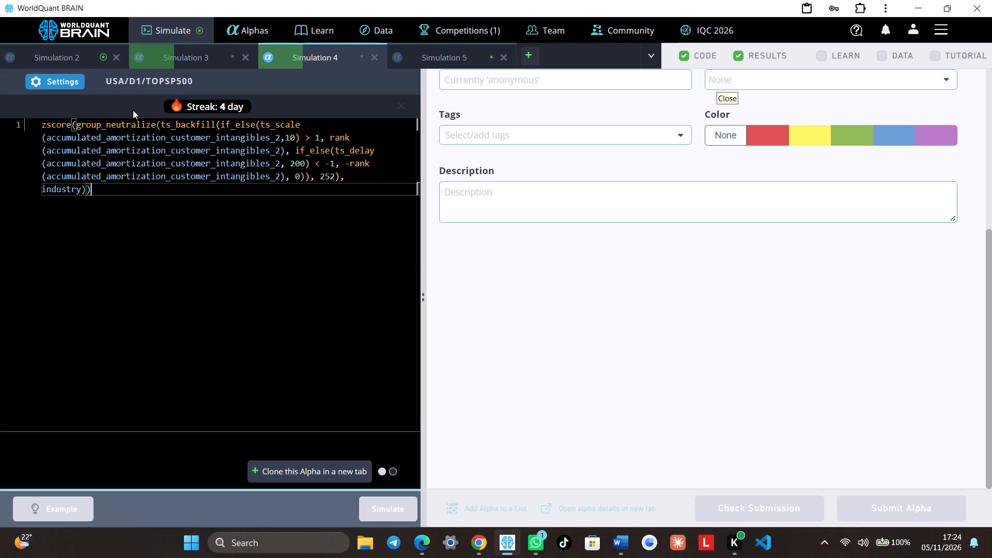
Review Simulation 2's results, change its expression to implied_volatility_call_60/parkinson_volatility_120 and simulate the alpha.
click(82, 58)
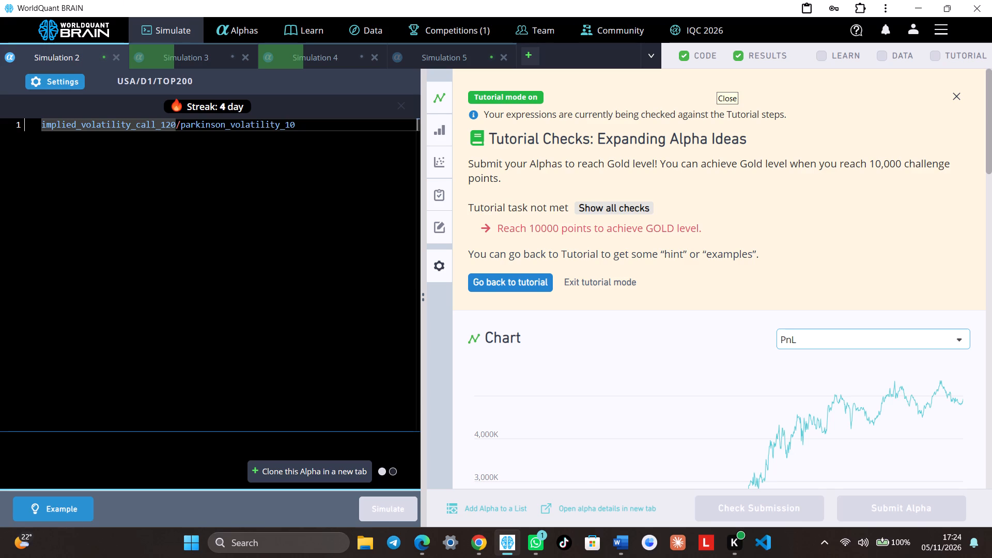
scroll(611, 431, down, 4)
scroll(667, 419, down, 4)
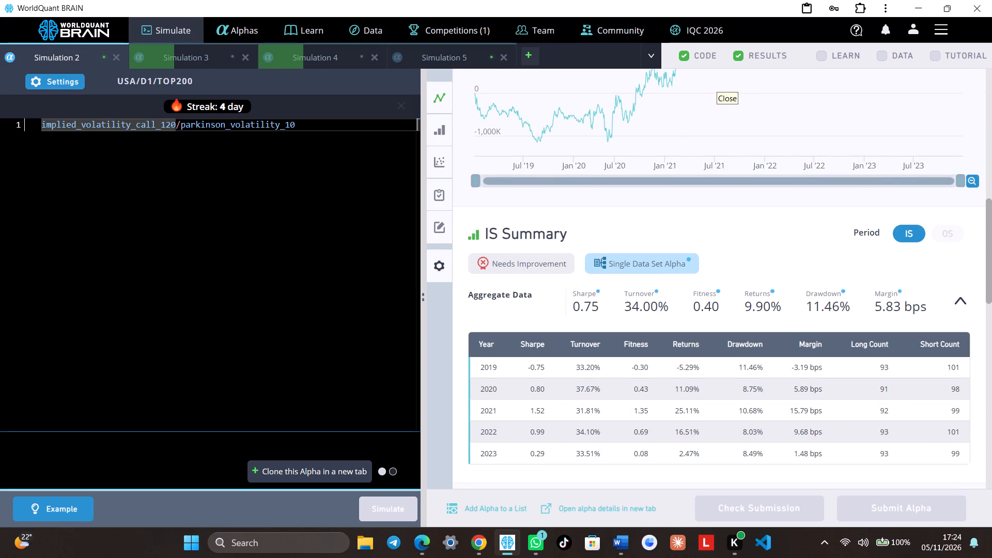
click(300, 131)
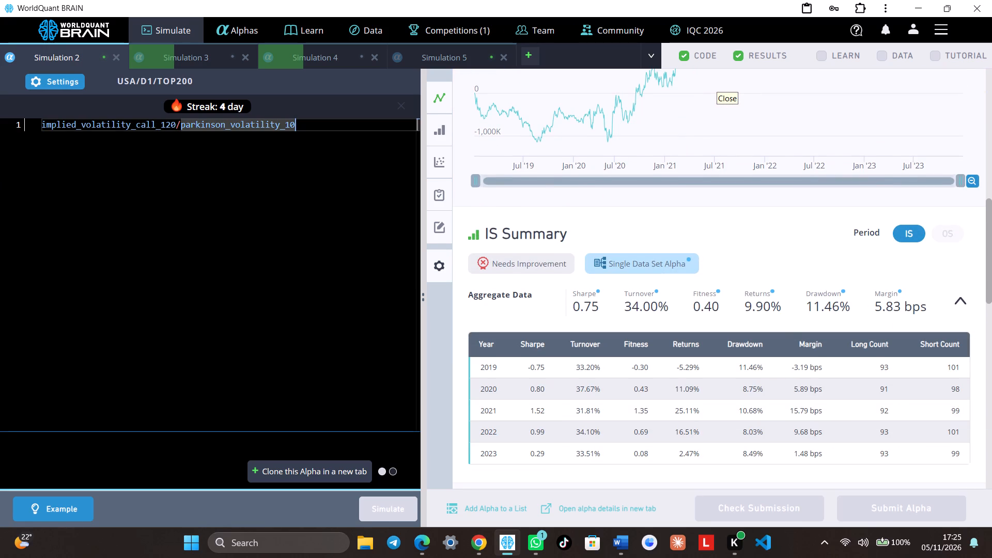
key(BackSpace)
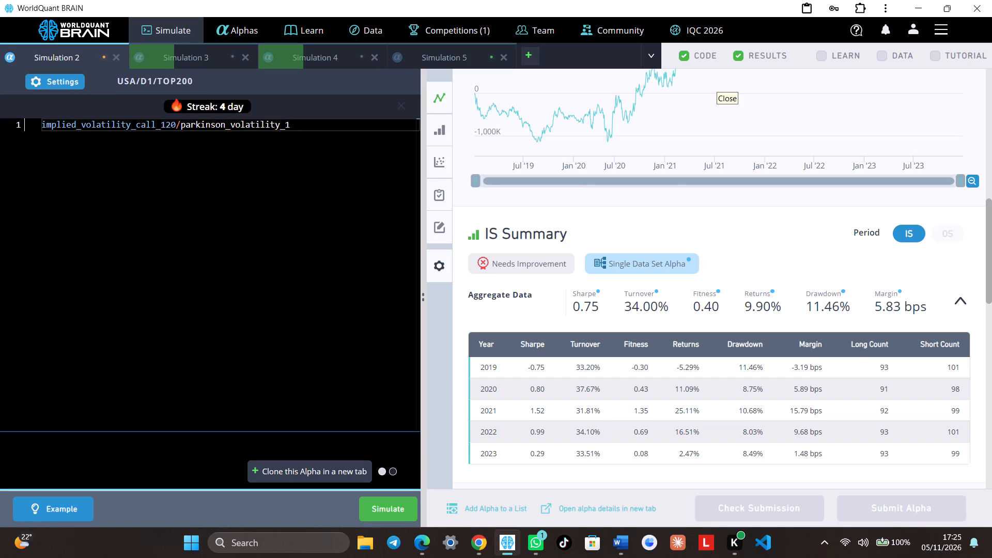
key(2)
key(0)
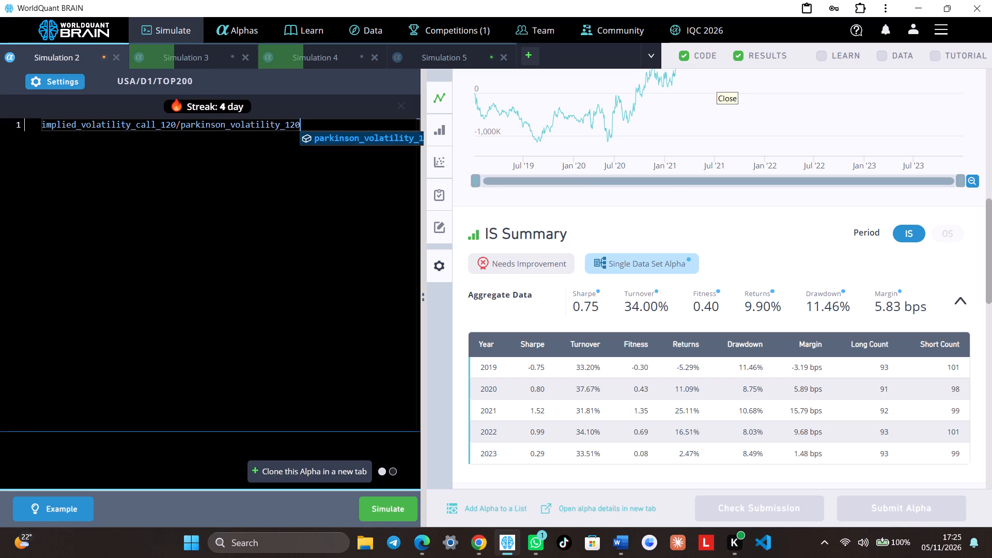
click(171, 126)
key(BackSpace)
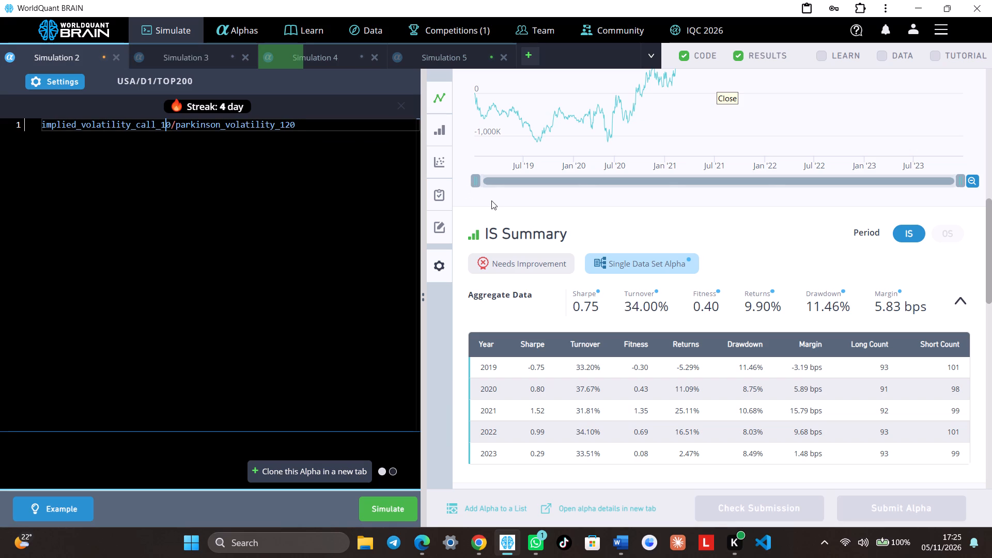
key(BackSpace)
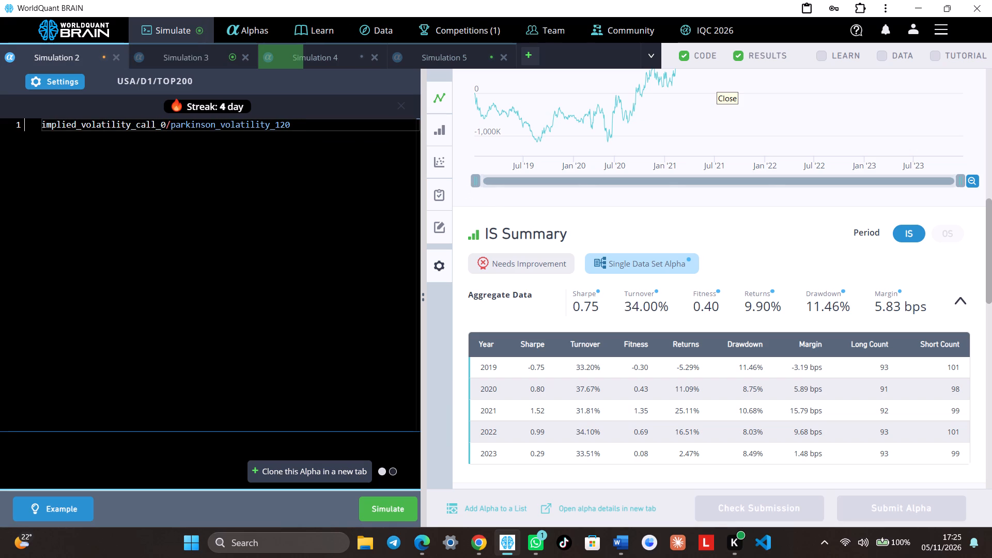
key(6)
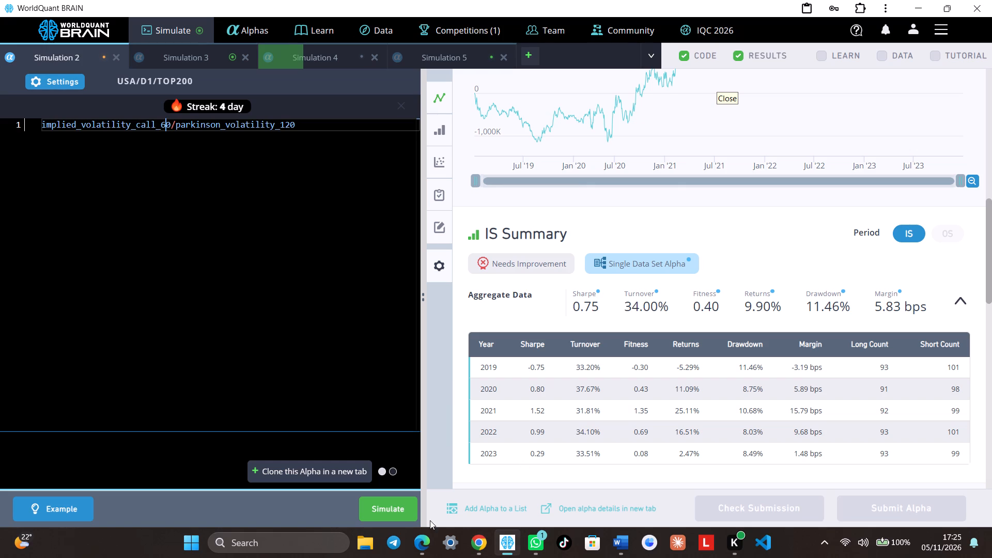
click(403, 512)
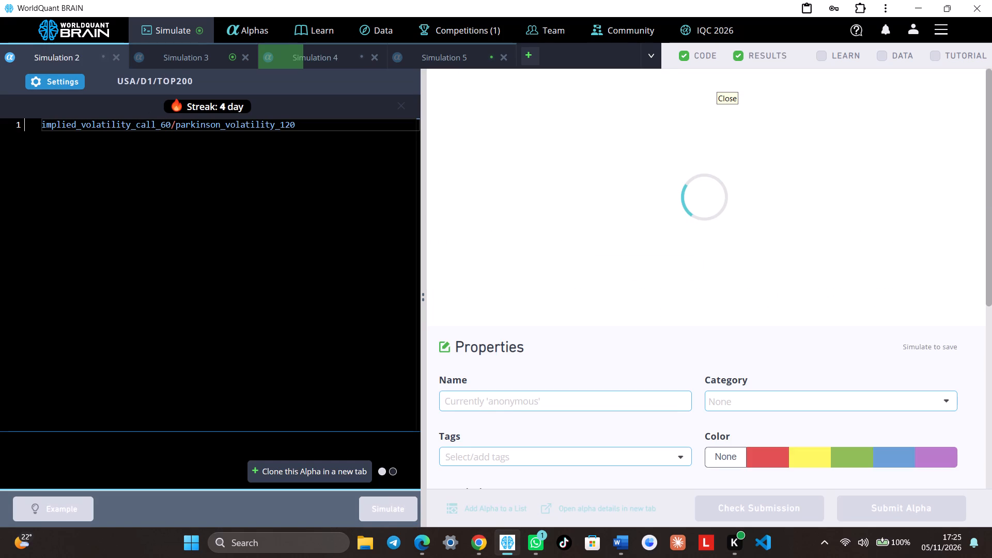
Review Simulation 3's IS Summary, set its truncation to 0.3 and simulate the alpha.
click(190, 58)
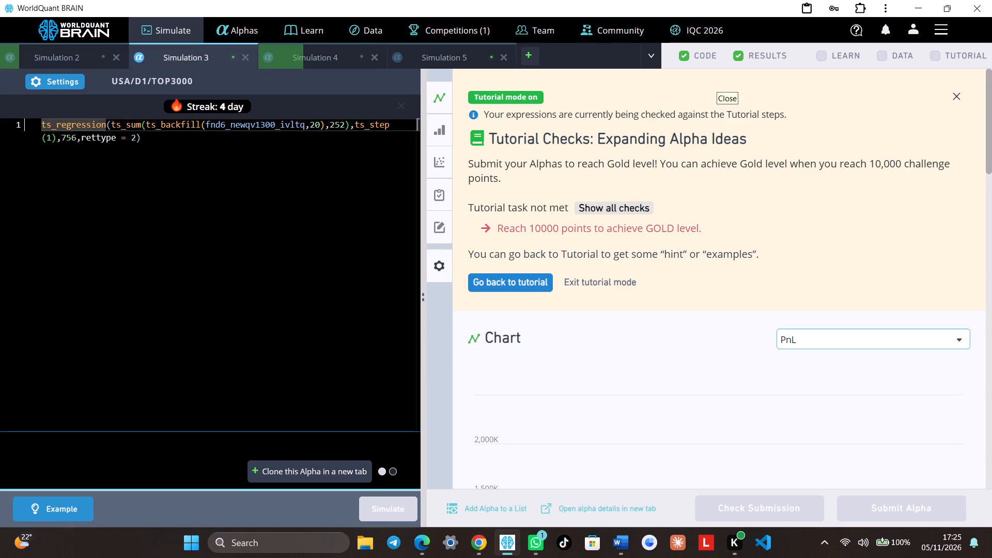
scroll(682, 329, down, 8)
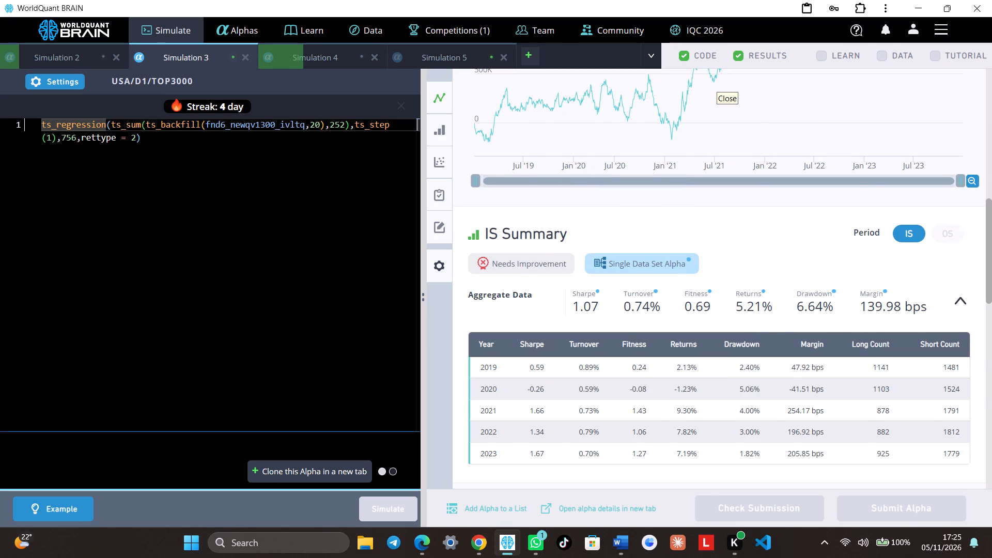
click(62, 82)
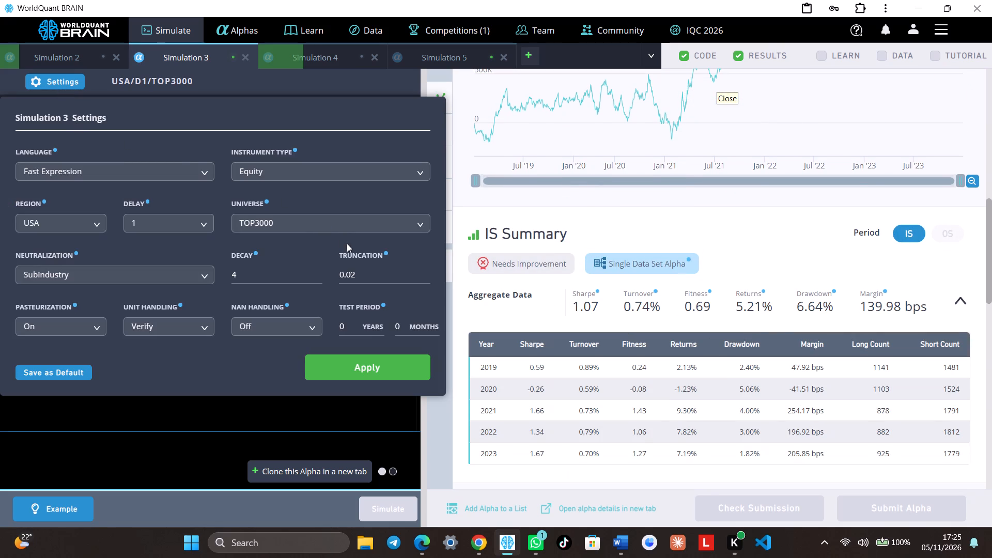
click(425, 271)
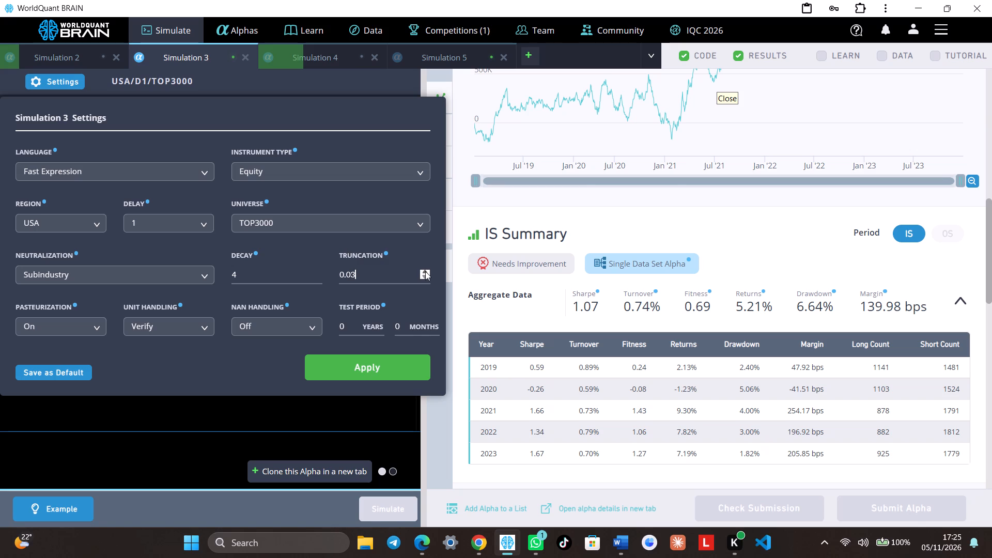
triple_click(425, 271)
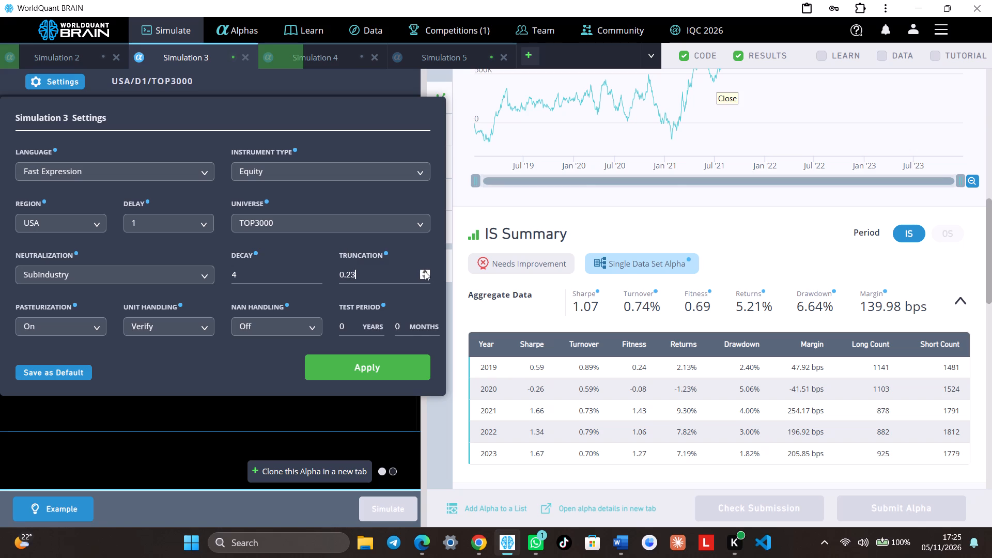
double_click(425, 271)
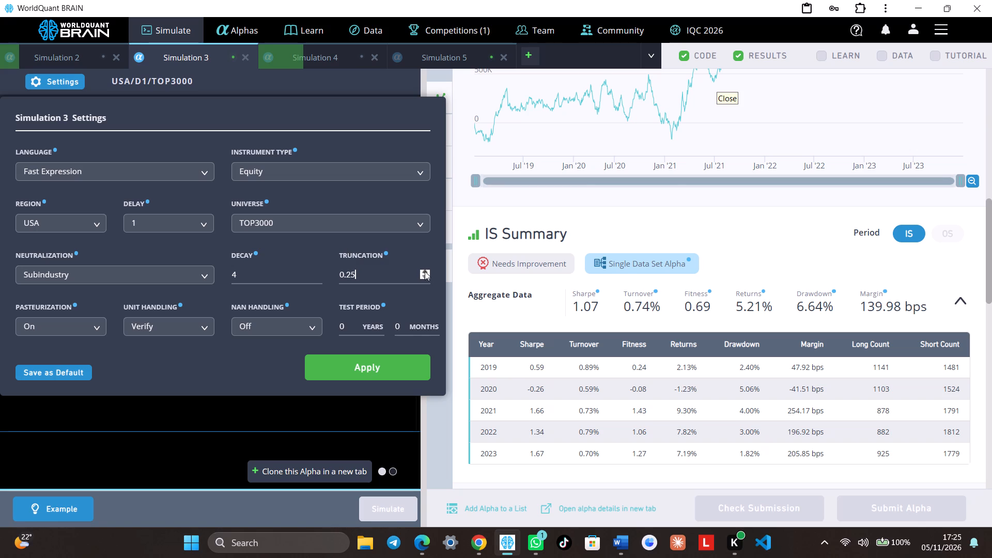
triple_click(425, 271)
click(425, 271)
click(413, 360)
click(394, 510)
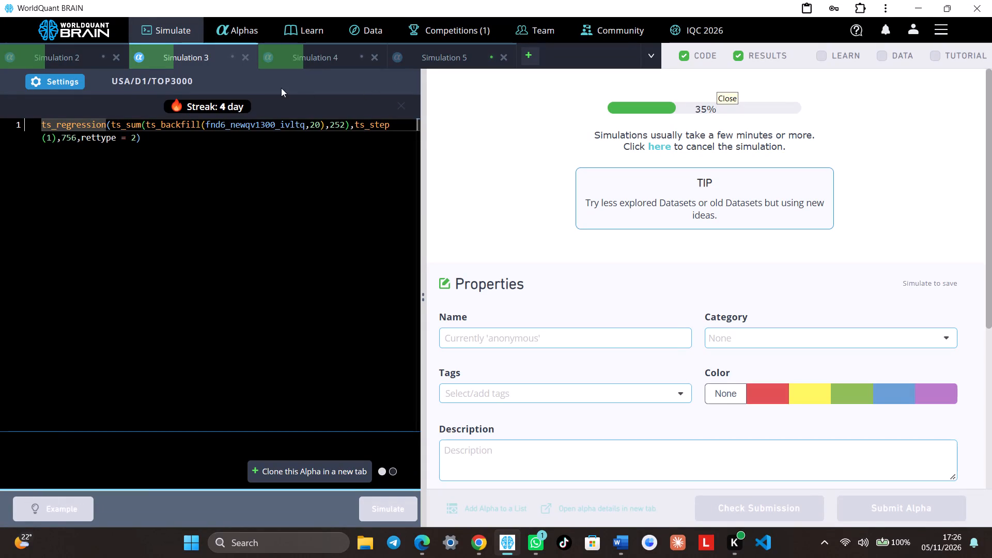
Replace Simulation 4 with a clone of its alpha in a new tab, closing the original, and simulate the clone.
click(326, 49)
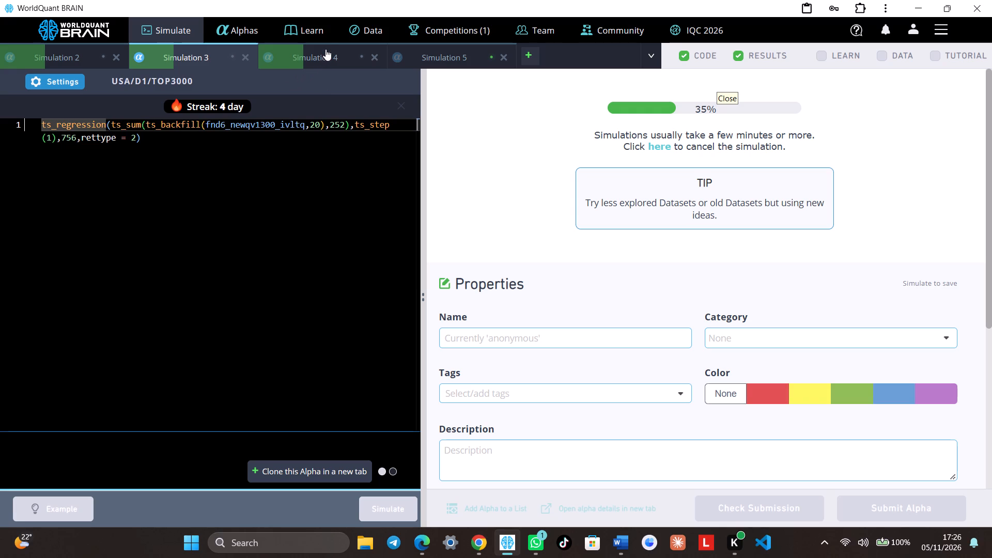
click(344, 471)
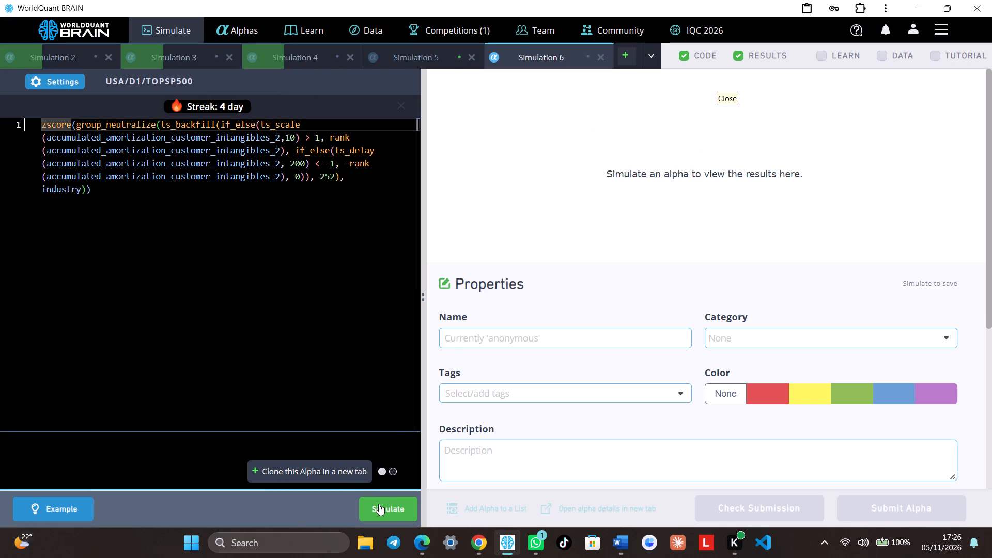
click(379, 505)
click(352, 56)
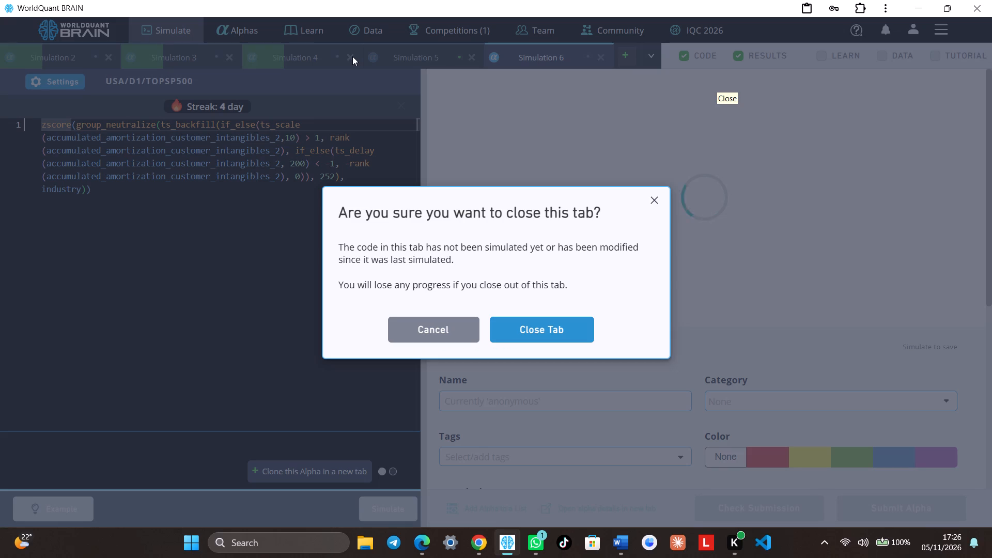
click(552, 327)
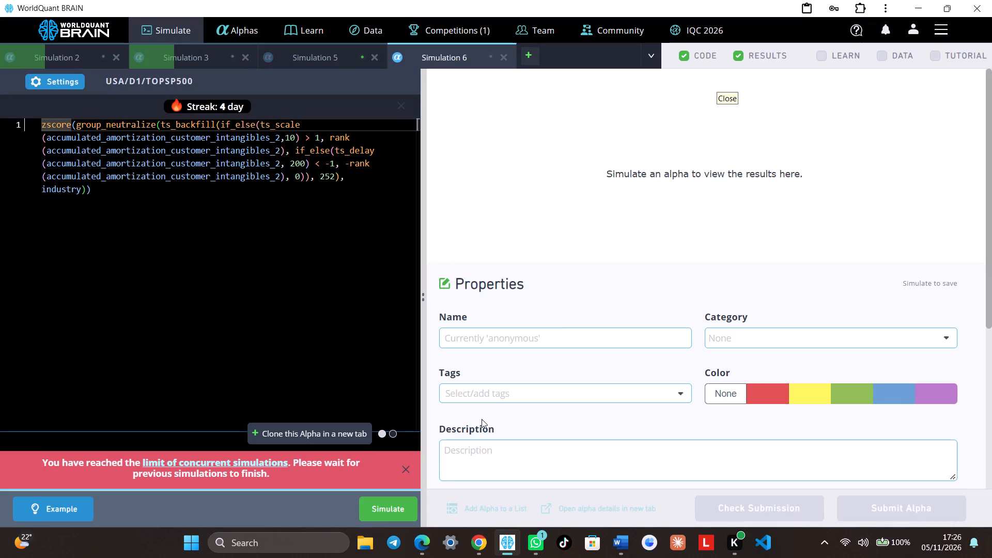
click(382, 513)
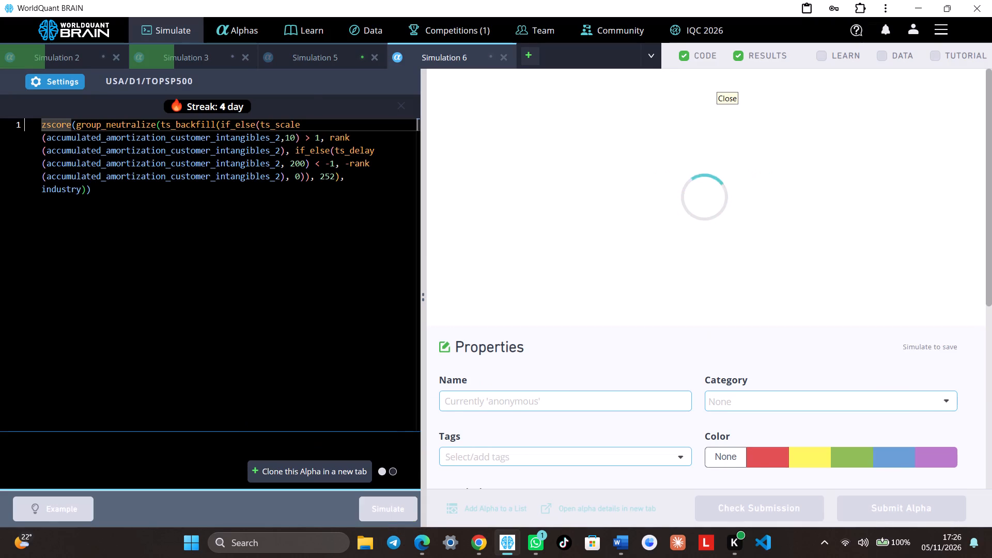
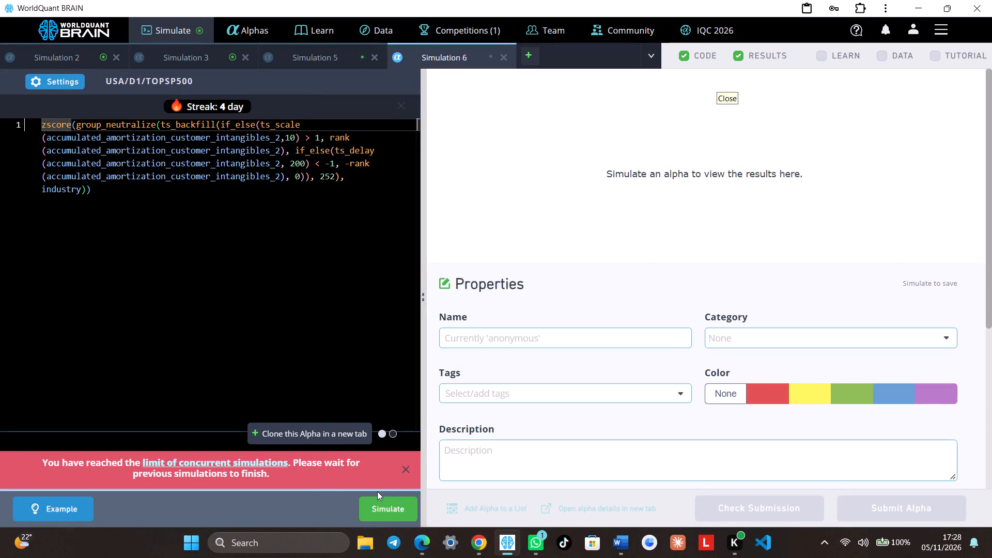
Start the simulation of the cloned alpha in Simulation 6 again.
click(386, 504)
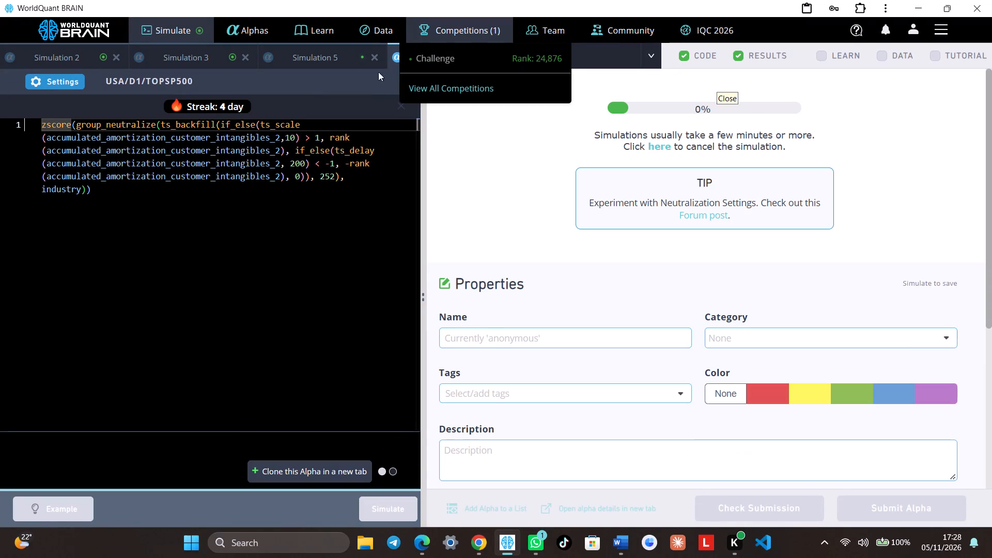
Check Simulation 3's IS Summary and failed IS test, set its truncation to 0.98 and simulate the alpha.
click(345, 57)
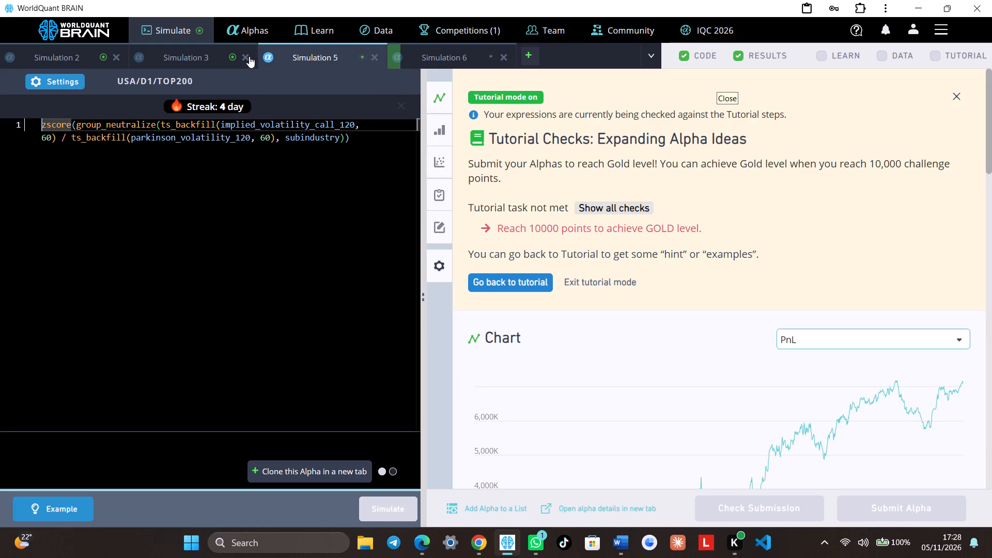
click(216, 59)
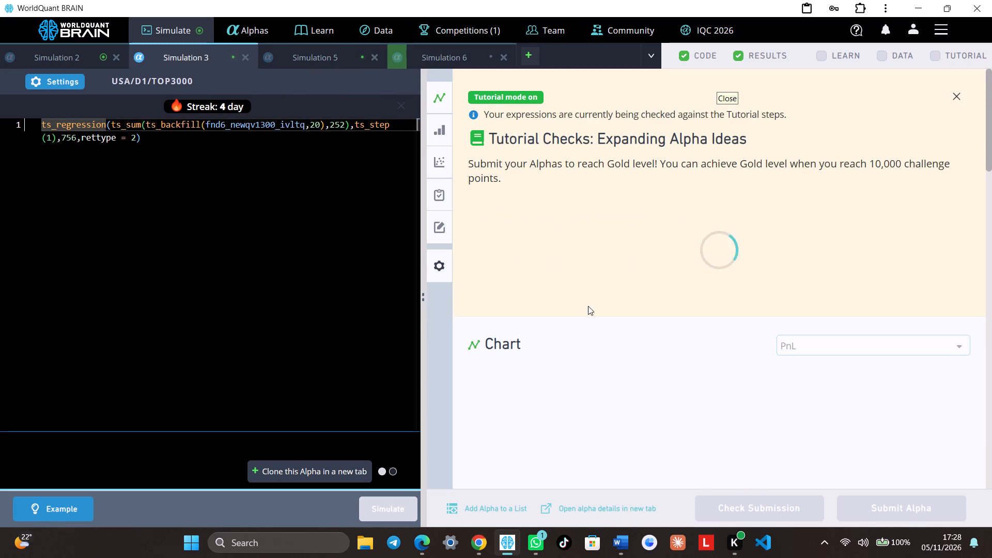
scroll(602, 308, down, 4)
scroll(738, 356, down, 3)
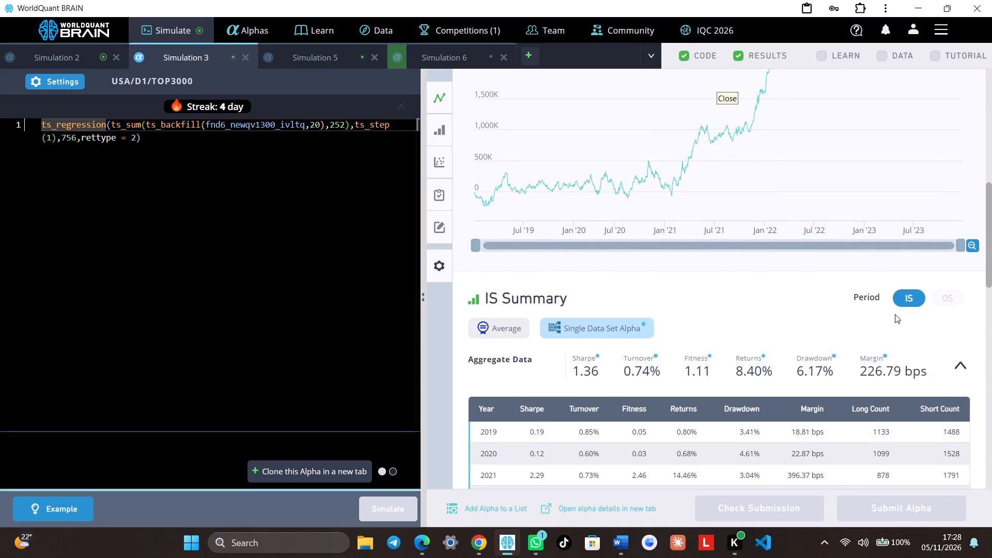
scroll(749, 344, down, 5)
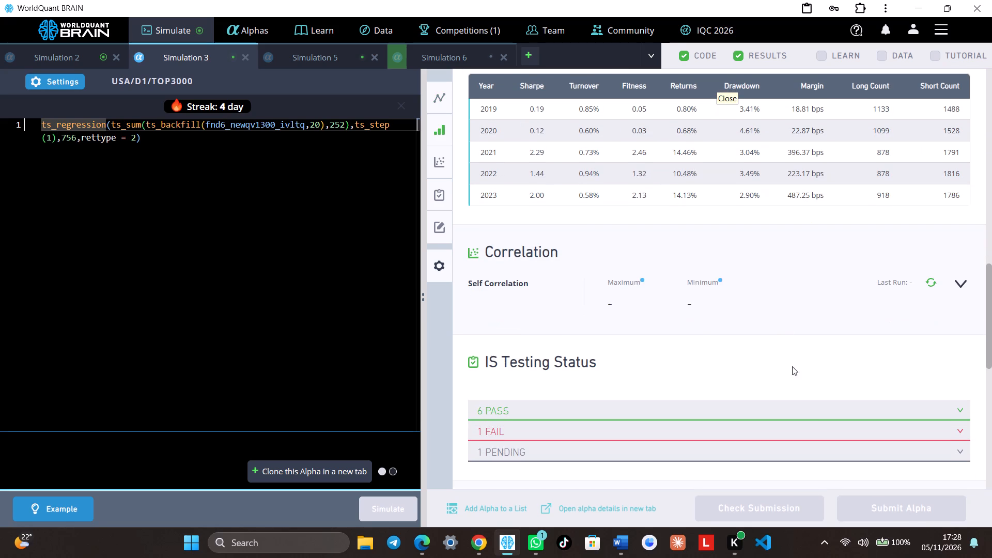
click(810, 425)
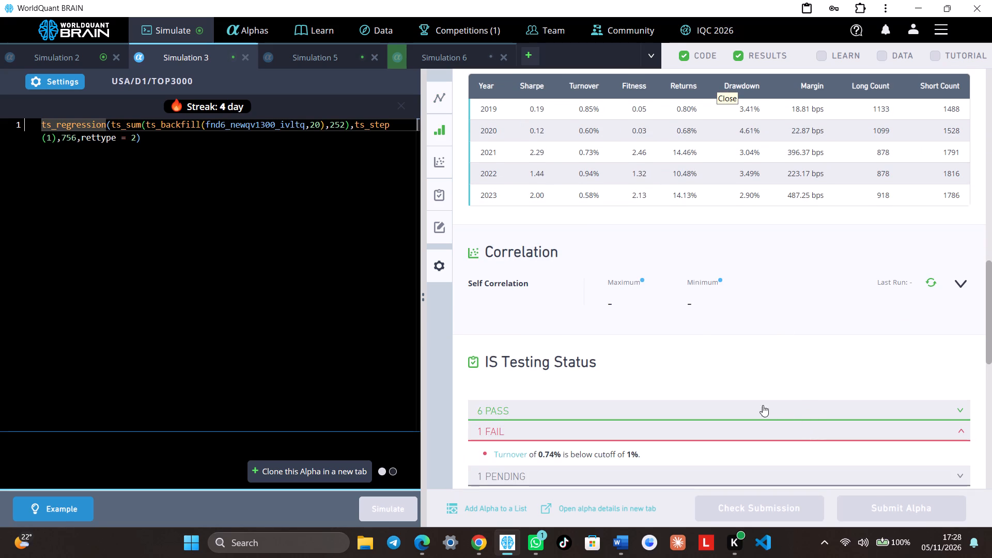
click(68, 82)
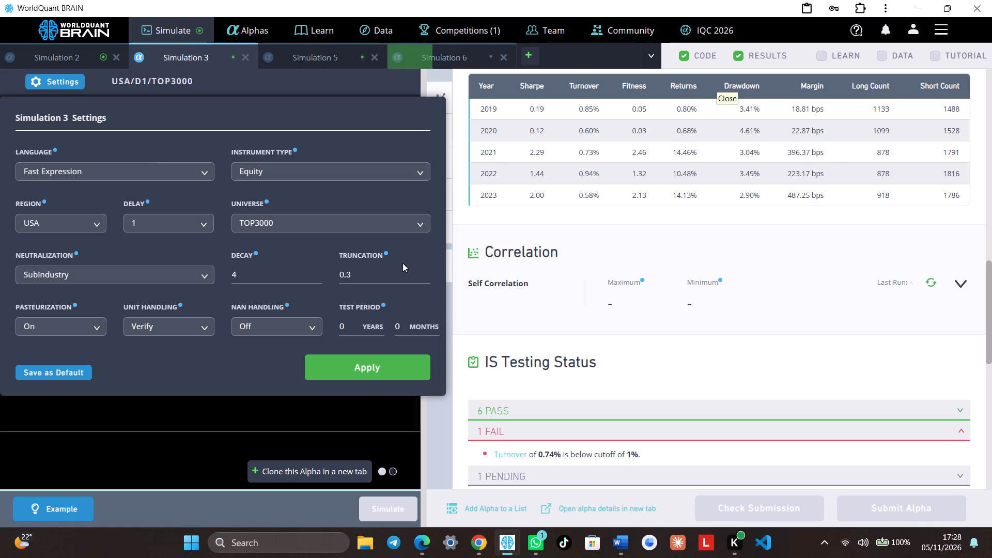
drag(427, 273, 424, 271)
drag(424, 271, 421, 268)
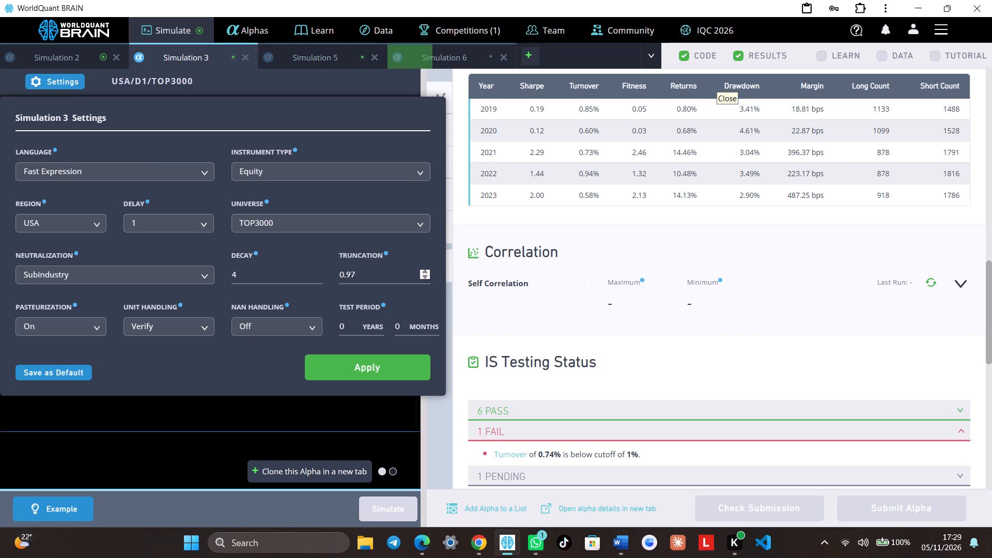
click(421, 271)
click(398, 366)
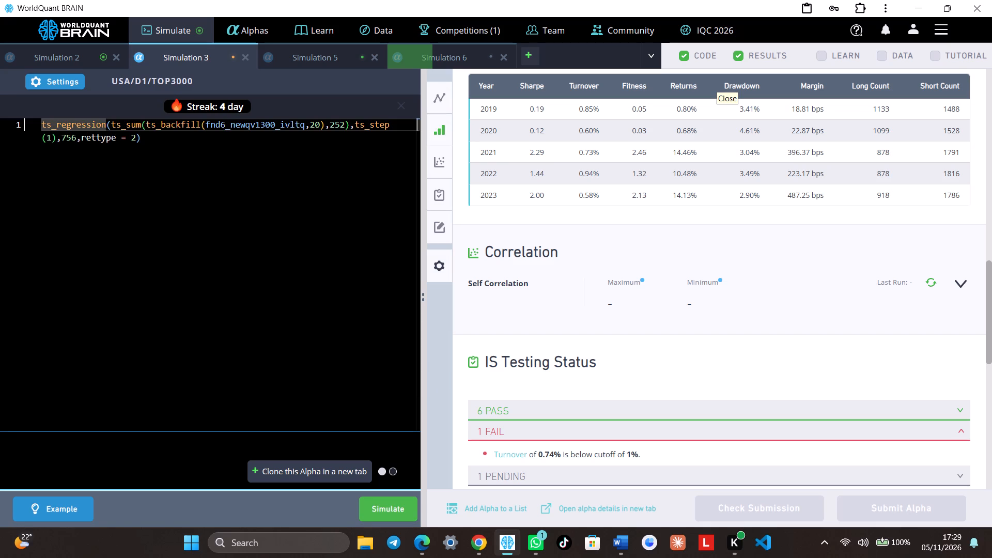
click(395, 512)
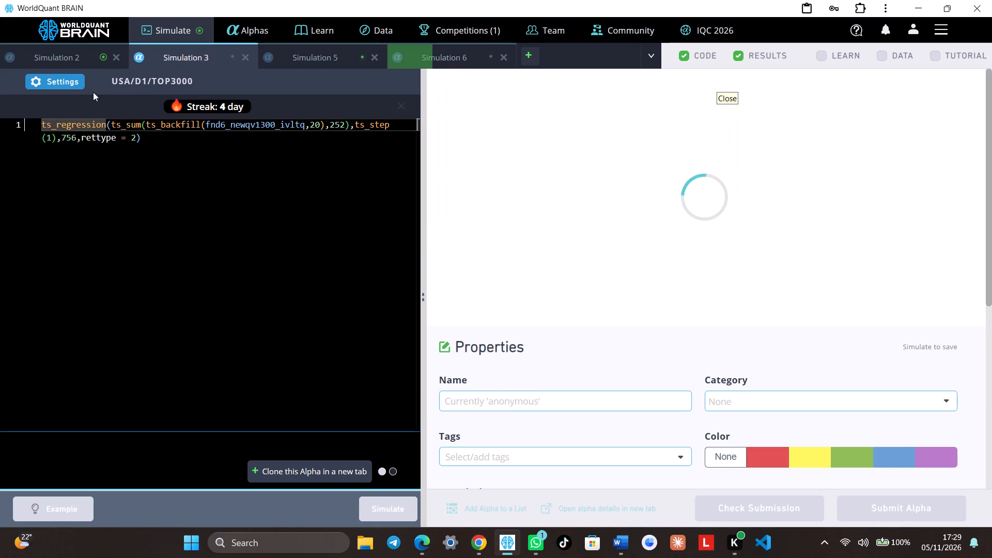
Check Simulation 2's results and failed IS test, set its neutralization to None and try to simulate the alpha.
click(87, 59)
scroll(398, 320, down, 3)
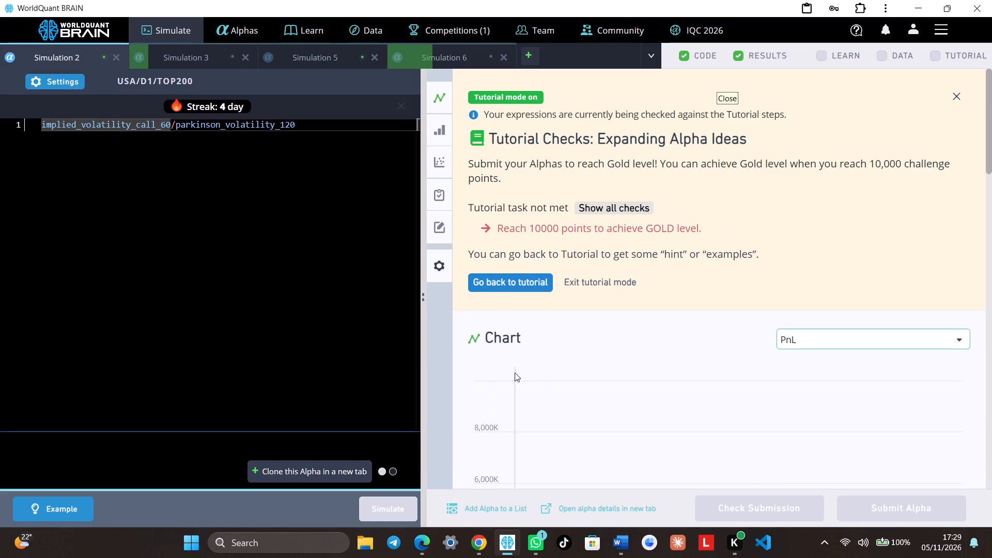
scroll(581, 386, down, 4)
scroll(626, 402, down, 2)
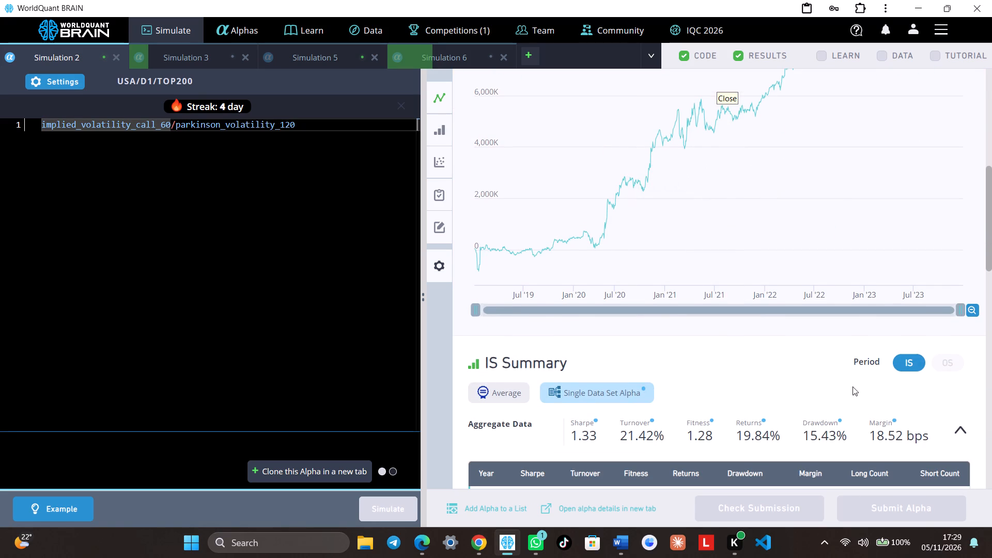
scroll(766, 402, down, 6)
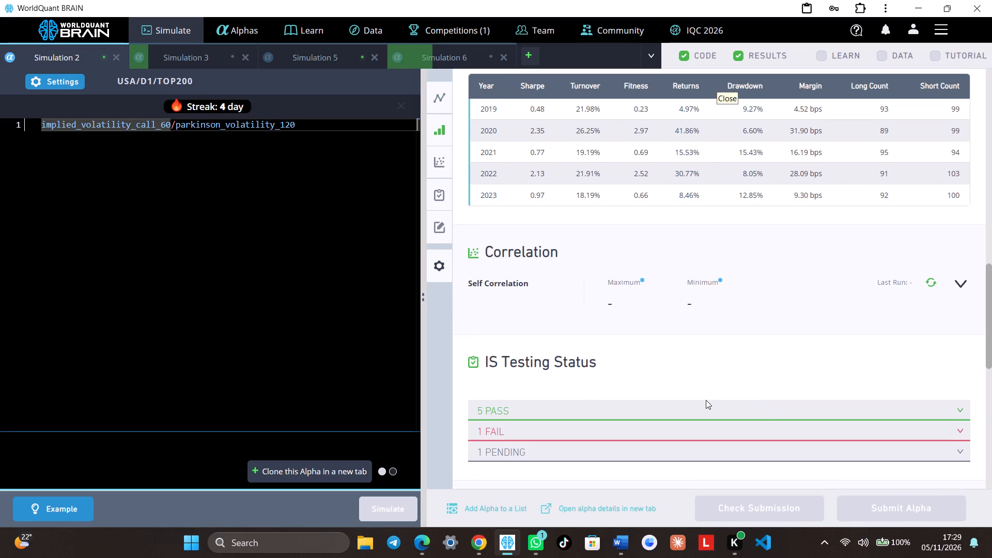
click(692, 425)
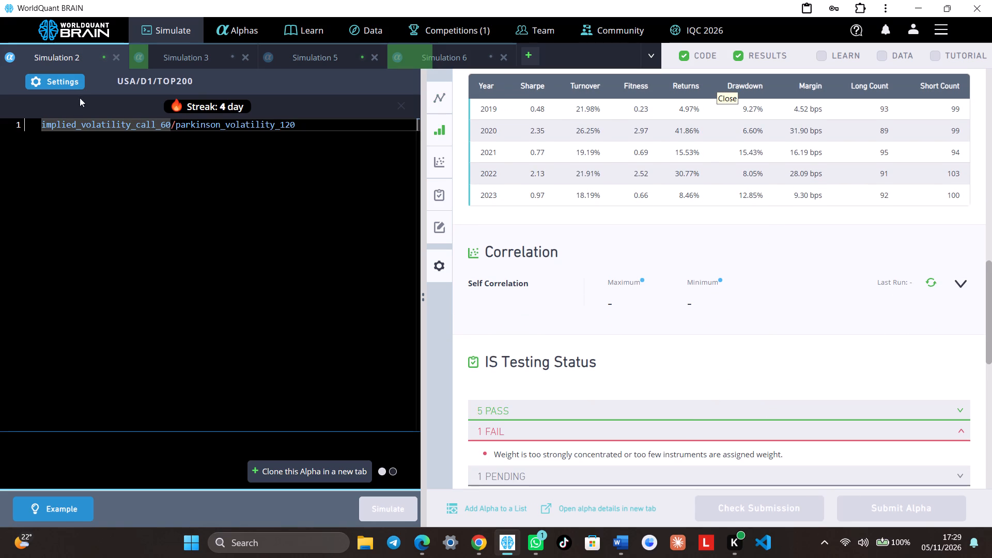
click(69, 81)
click(138, 272)
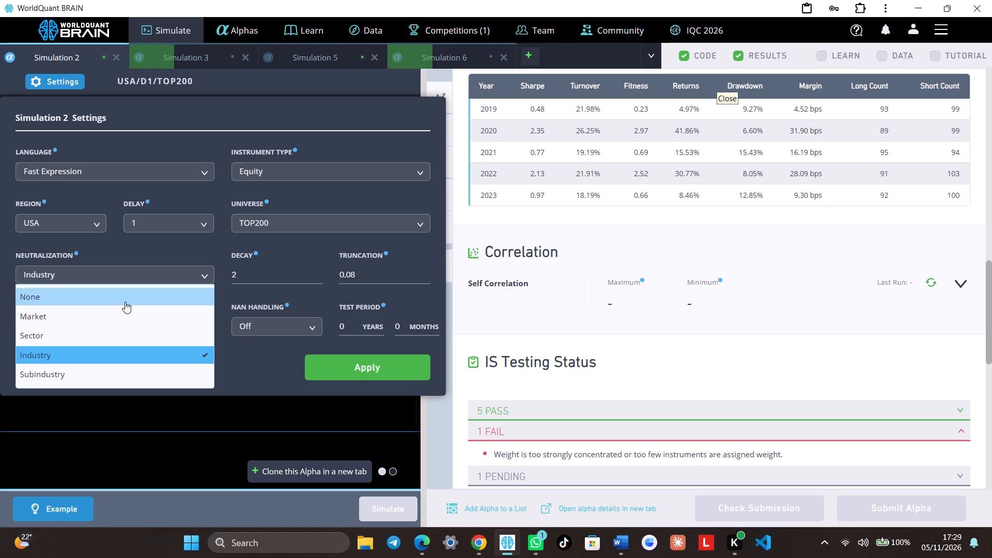
click(125, 300)
click(362, 369)
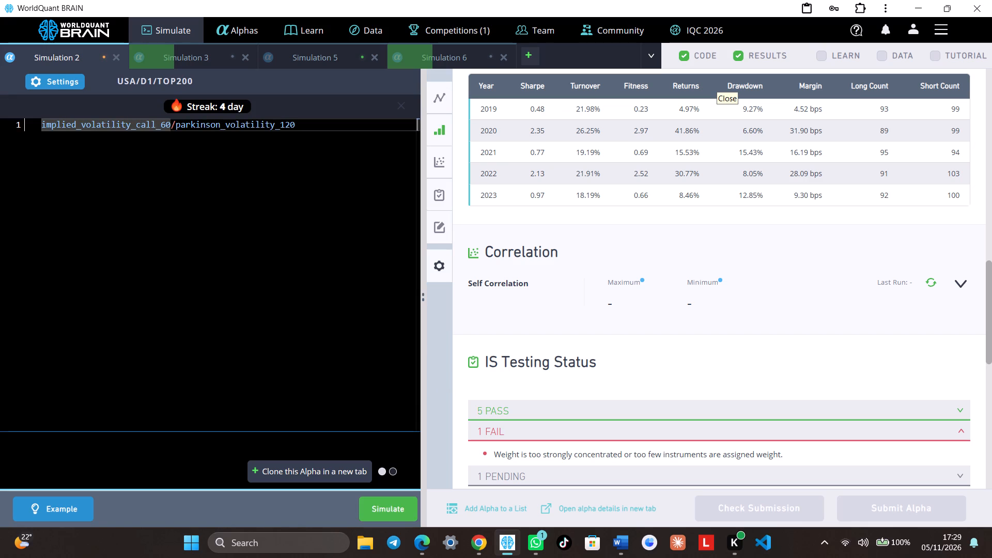
click(379, 507)
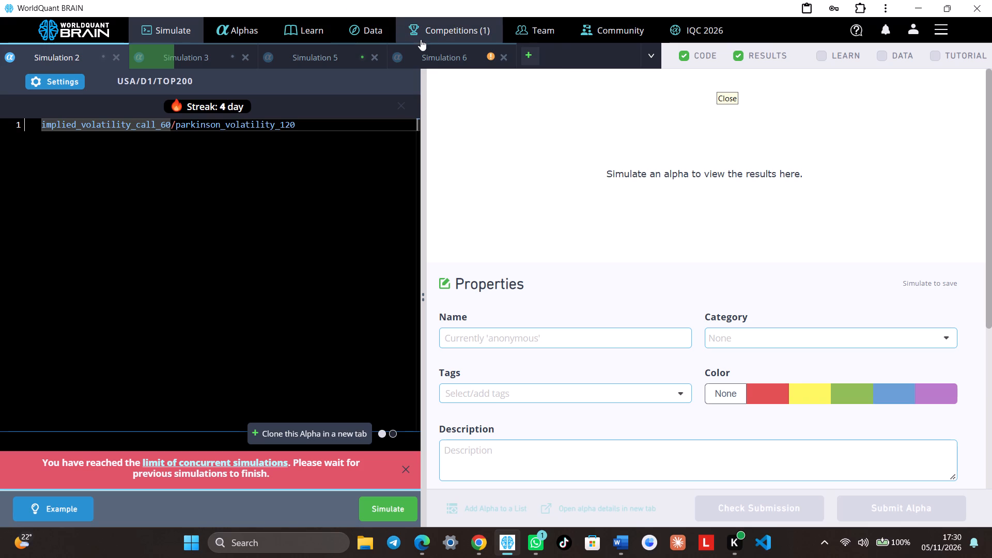
Show the test period in Simulation 6's results and examine the PnL chart and IS Summary for the IS period.
click(471, 59)
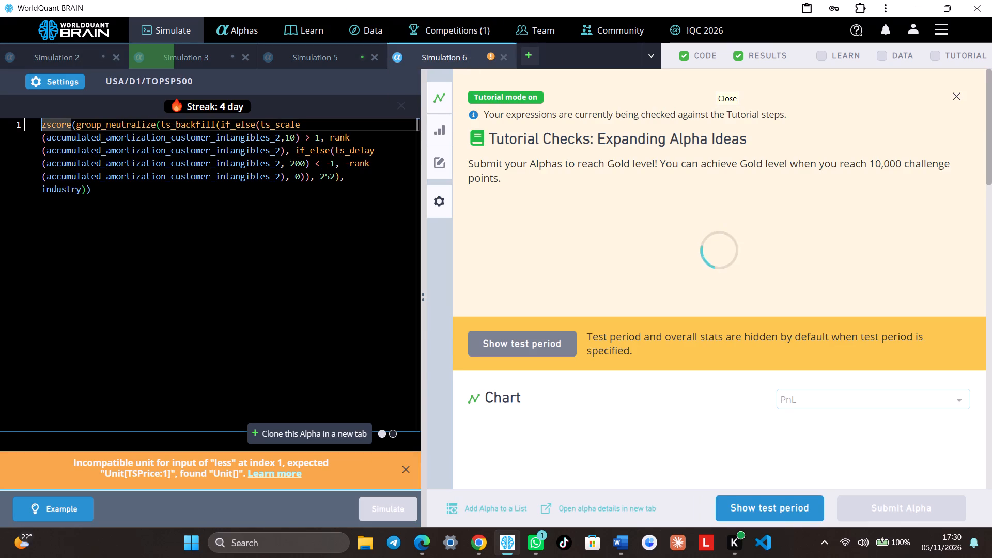
click(760, 514)
scroll(841, 350, down, 2)
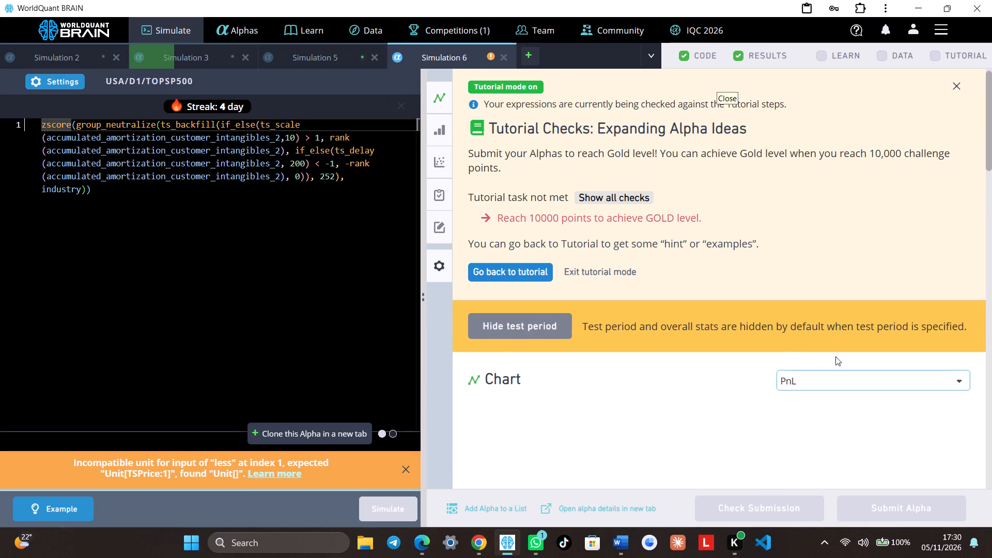
scroll(835, 357, down, 5)
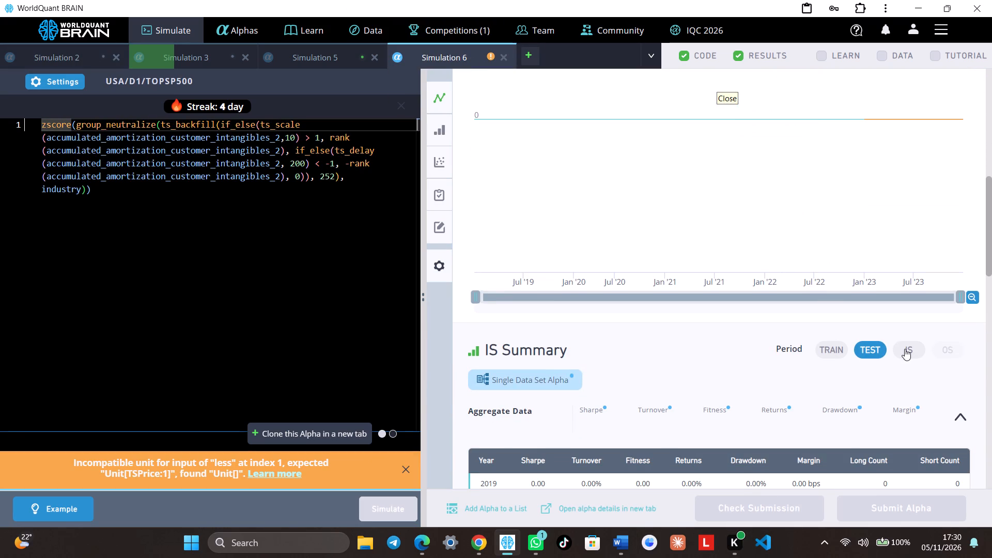
click(908, 349)
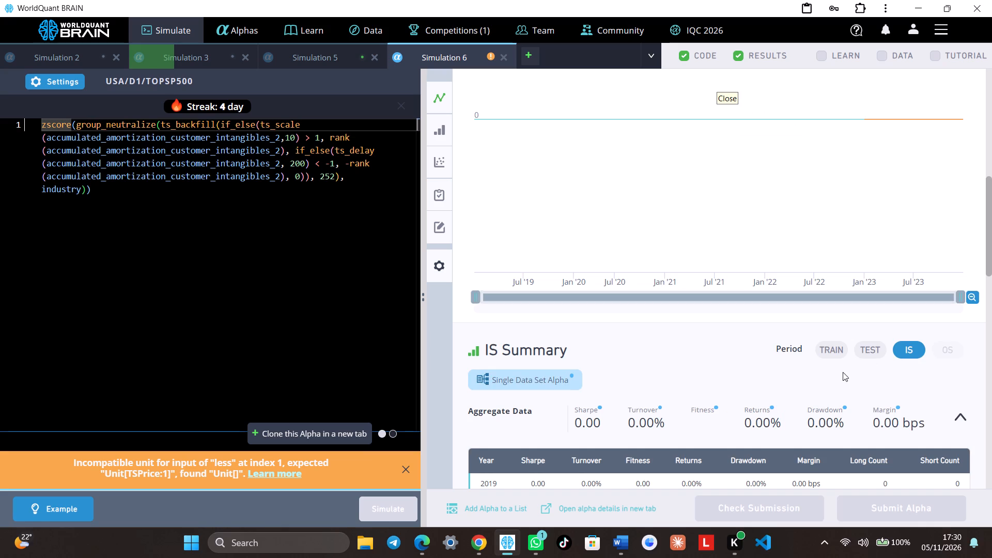
scroll(843, 372, up, 8)
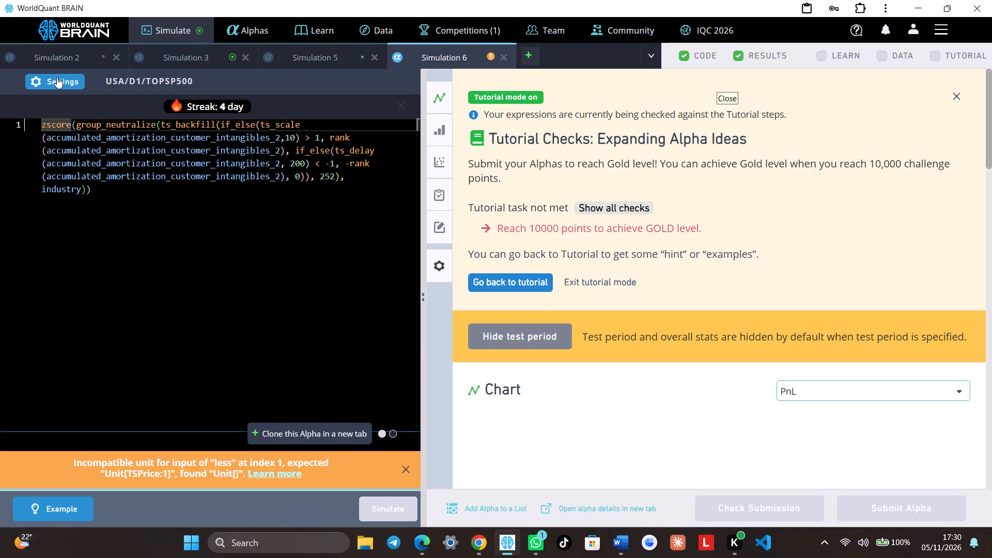
Open the universe choices in Simulation 6's settings.
click(57, 77)
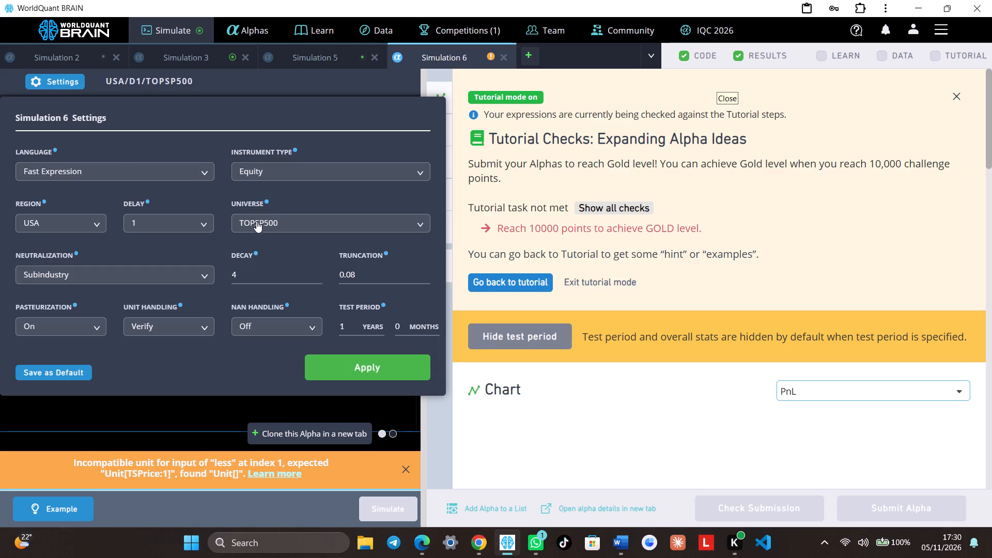
click(266, 223)
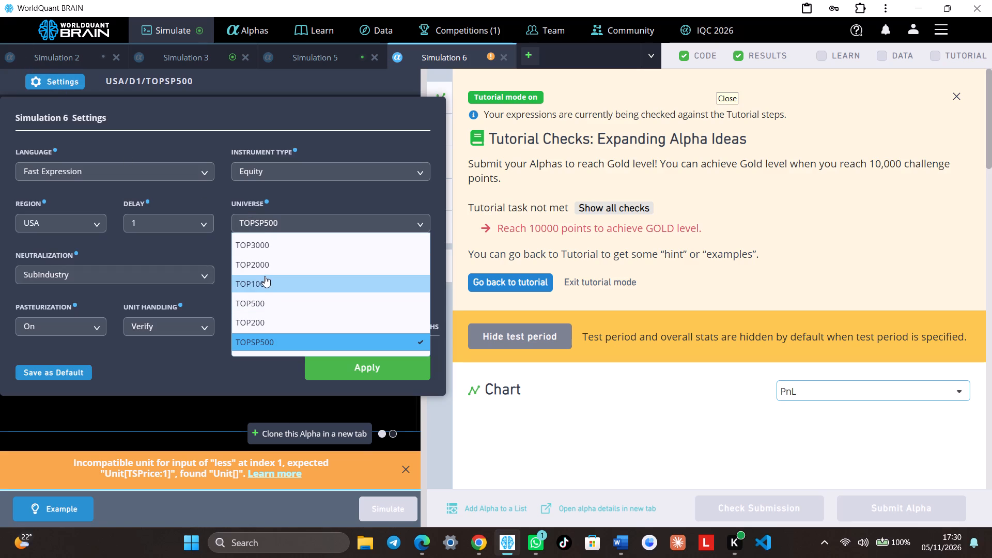
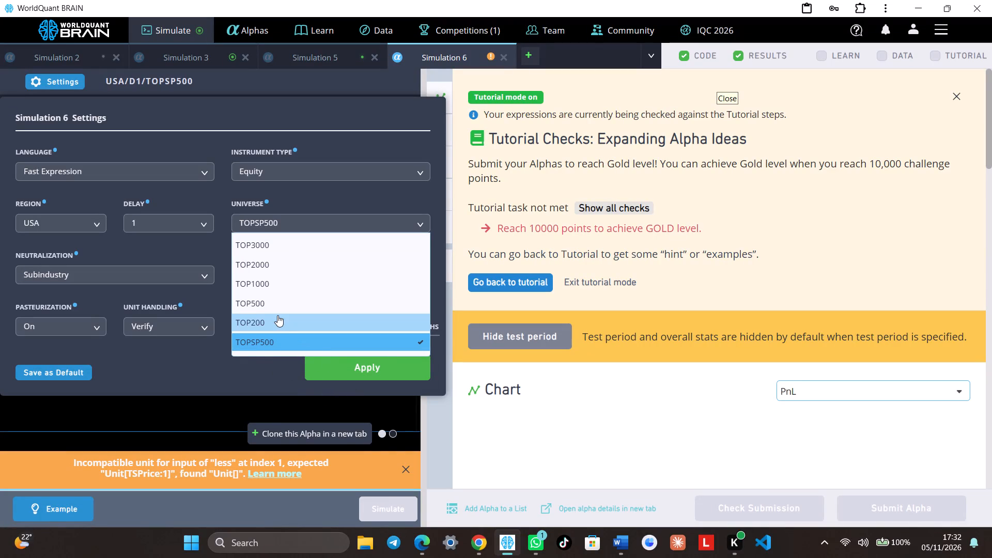
Set Simulation 6's universe to TOP1000 and its truncation to 1, apply the settings and simulate the alpha.
click(279, 286)
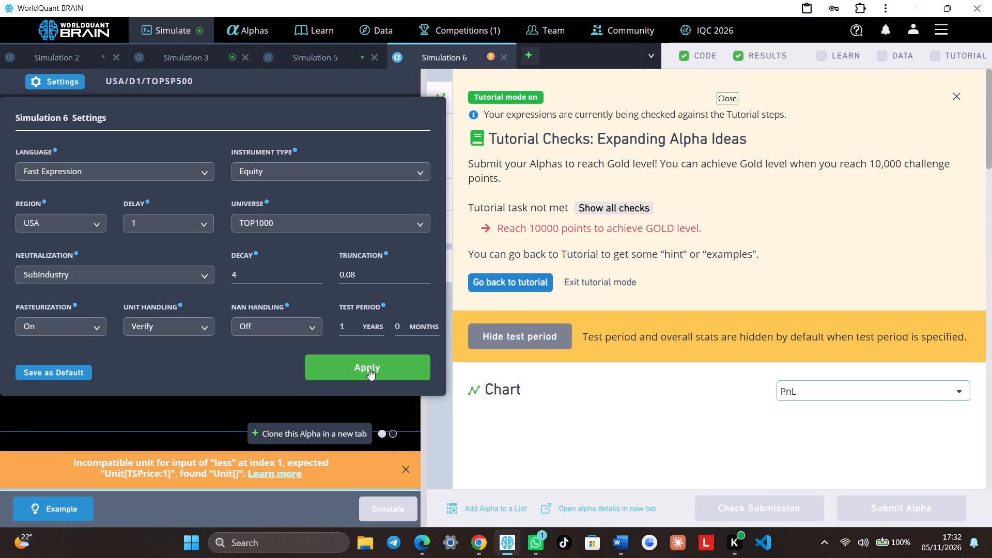
click(424, 271)
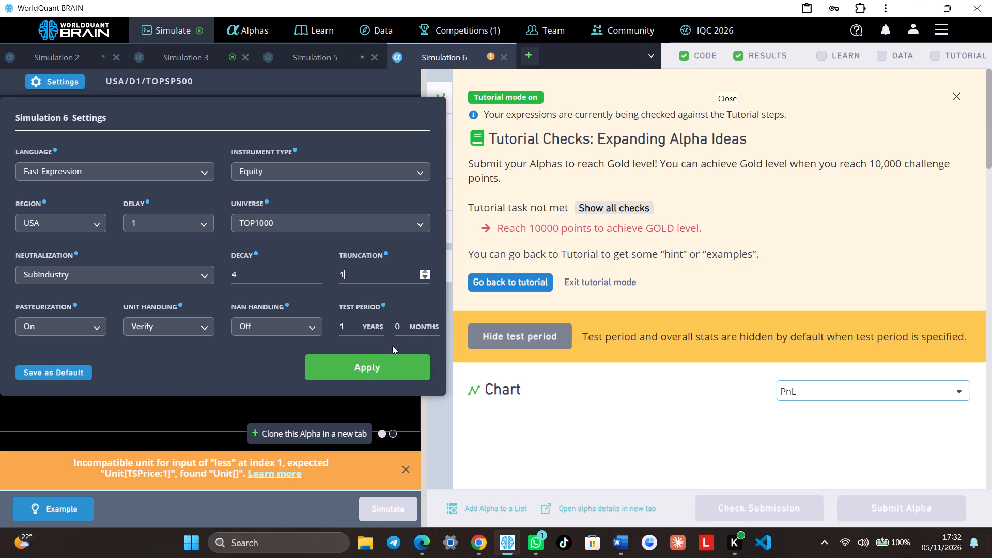
click(380, 371)
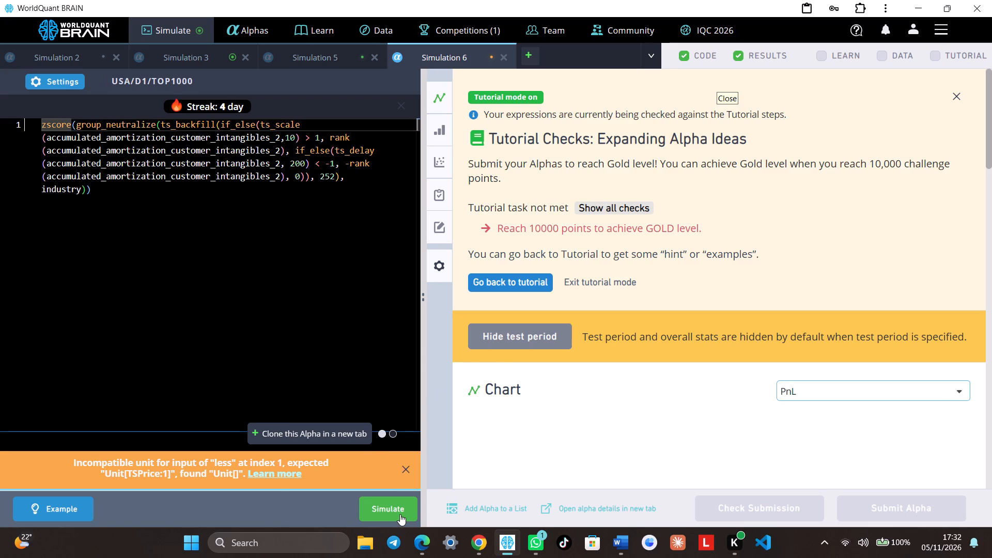
click(400, 514)
Check Simulation 3's IS Summary and failed IS test, set its ts_backfill window to 5 and simulate the alpha.
click(184, 62)
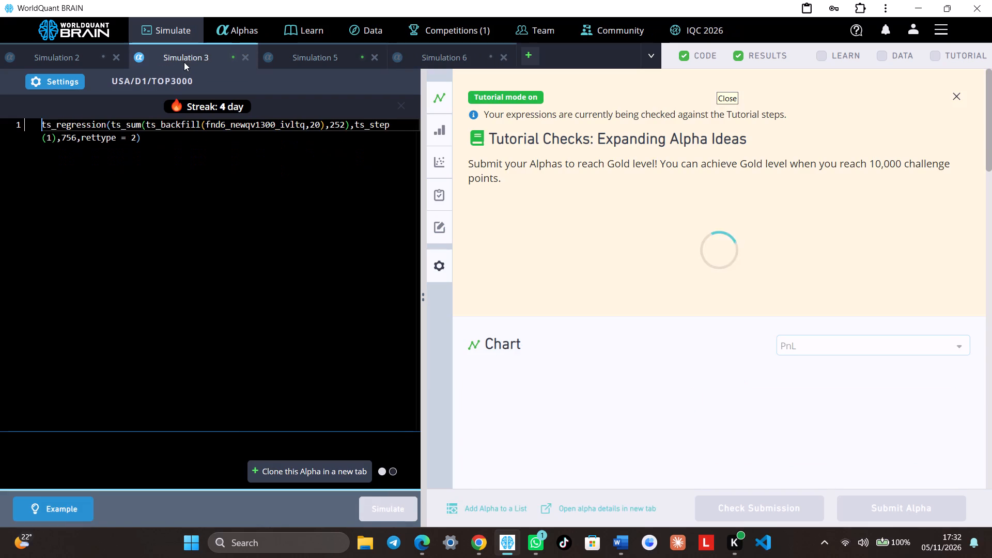
scroll(580, 258, down, 3)
scroll(674, 353, down, 3)
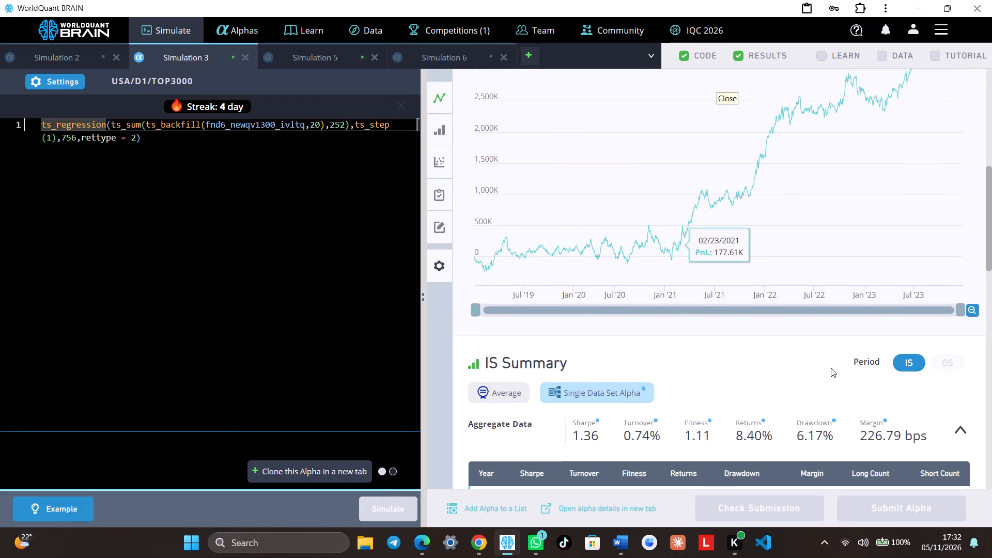
scroll(849, 372, down, 2)
scroll(659, 348, down, 4)
scroll(708, 354, down, 1)
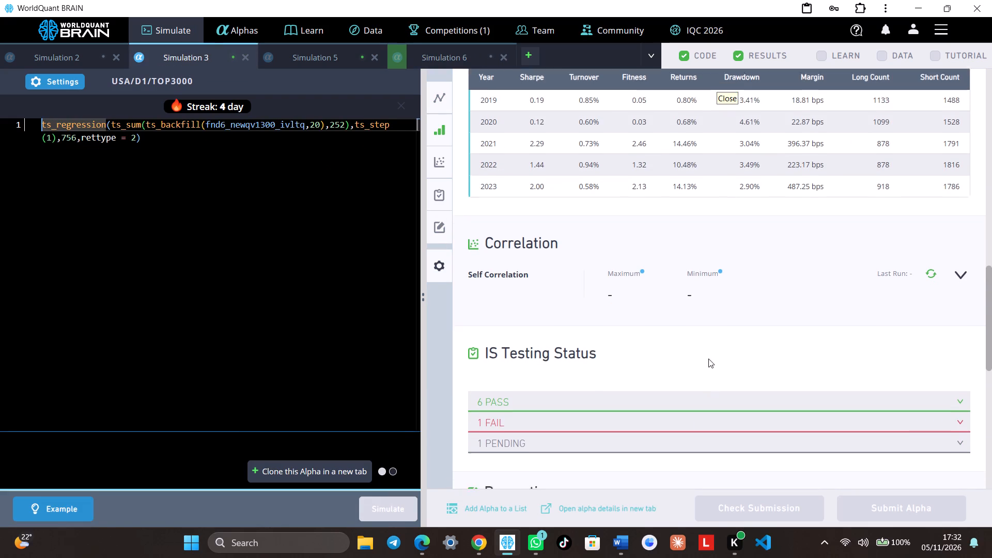
click(709, 373)
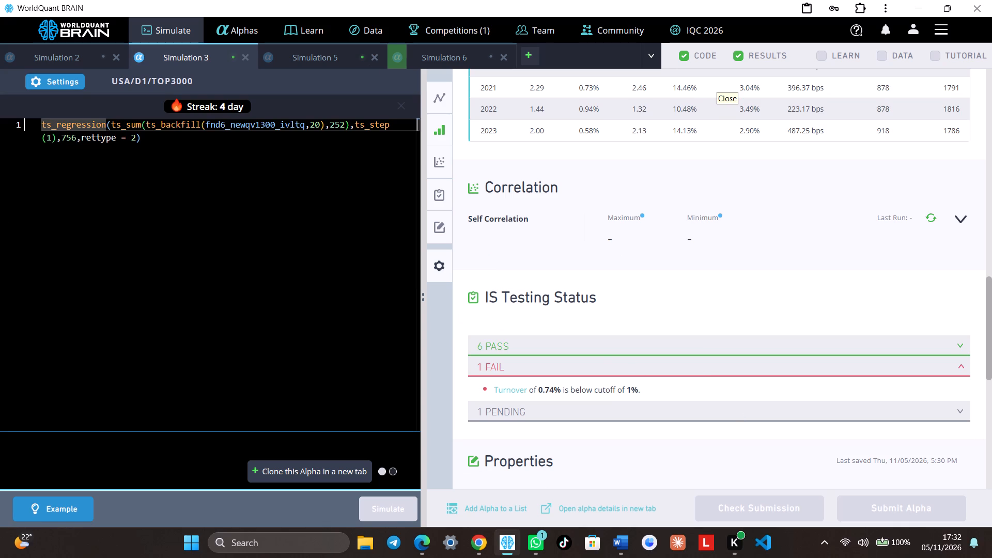
click(316, 127)
key(BackSpace)
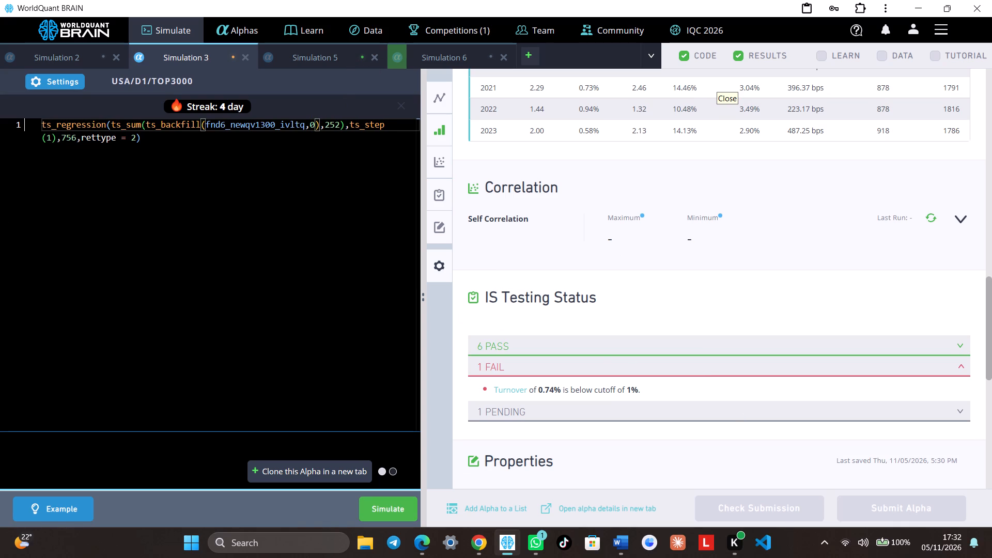
key(Delete)
key(5)
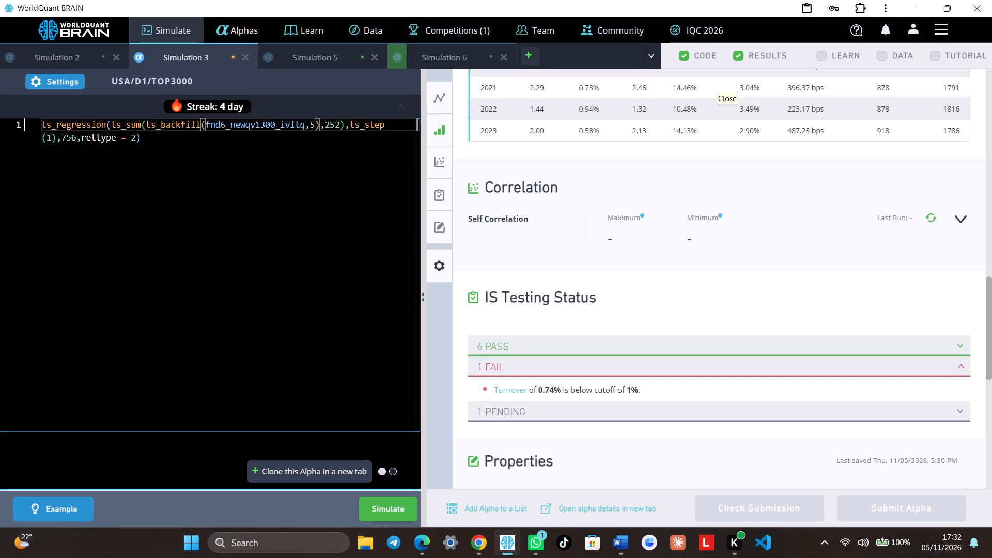
click(399, 512)
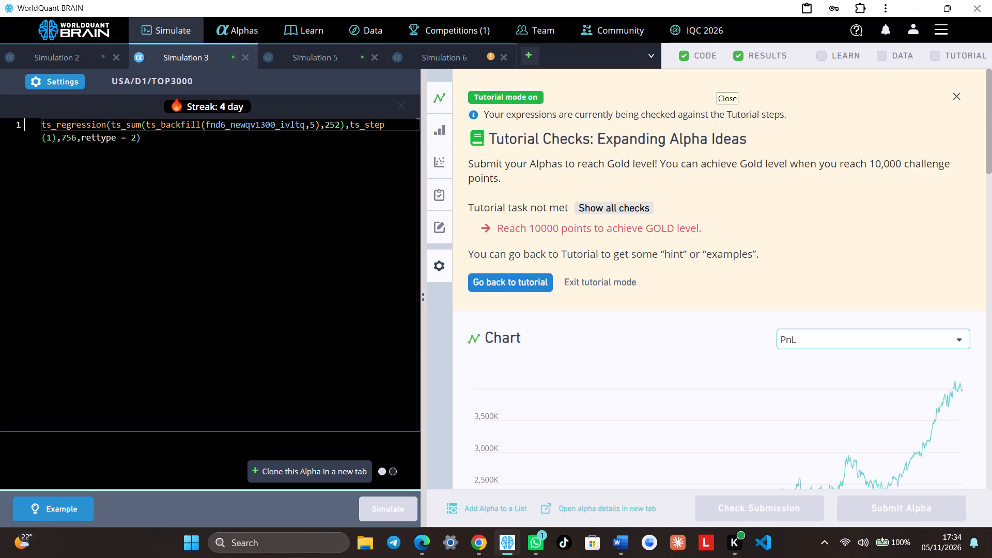
Examine the PnL chart and IS Summary in Simulation 3's new results.
scroll(800, 270, down, 5)
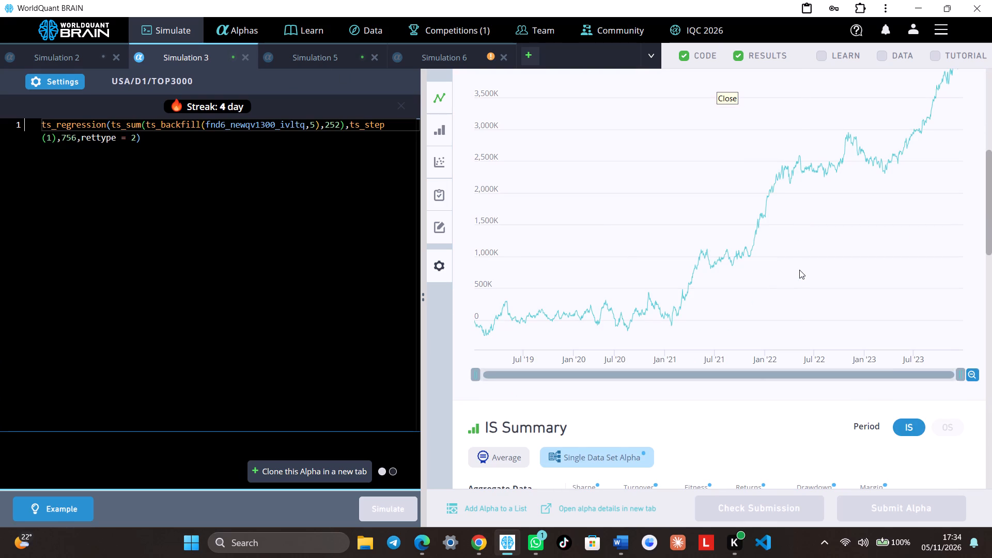